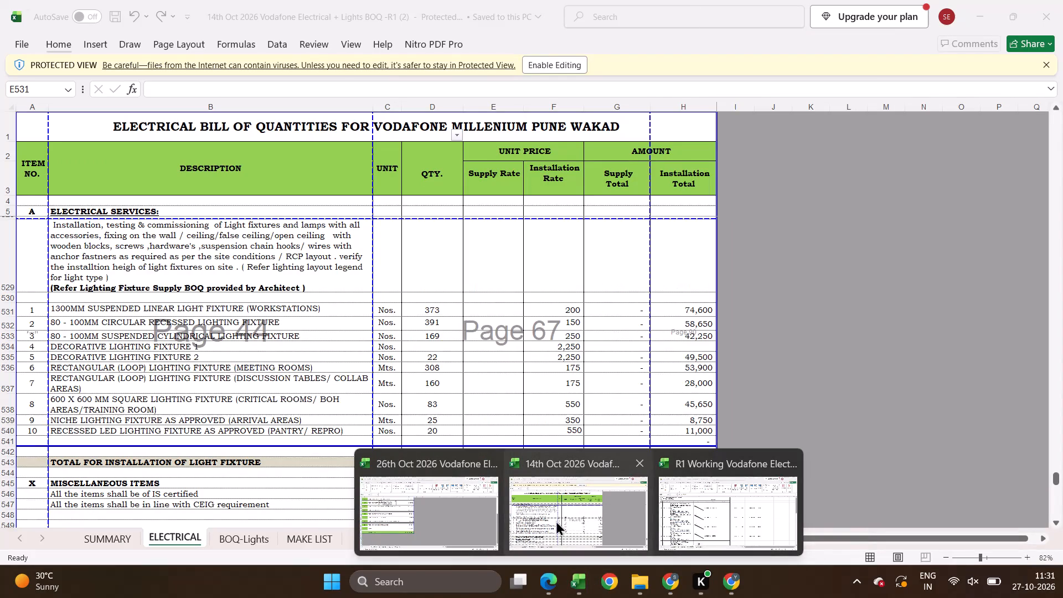
Bring up the 14th Oct 2026 Vodafone Electrical + Lights BOQ workbook and enable editing in it.
{"action": "left_click", "coordinate": [517, 524]}
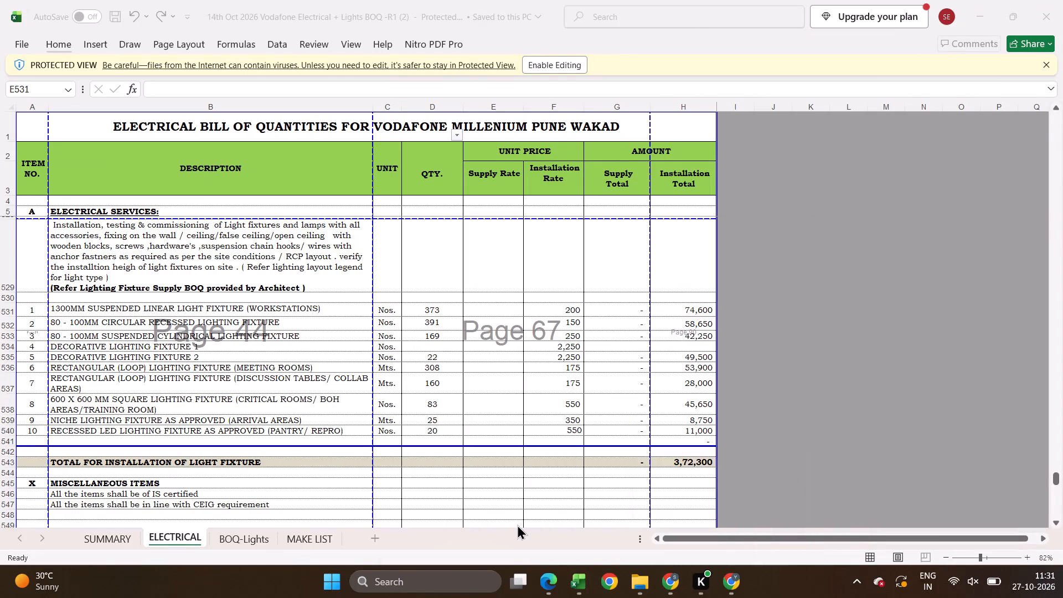
{"action": "left_click", "coordinate": [548, 70]}
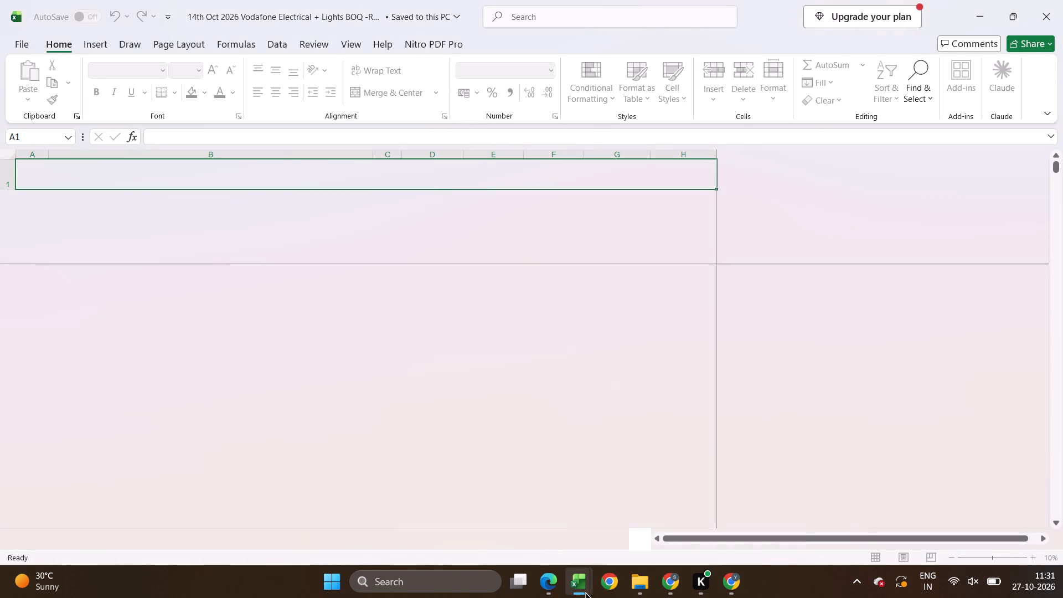
{"action": "left_click", "coordinate": [713, 538]}
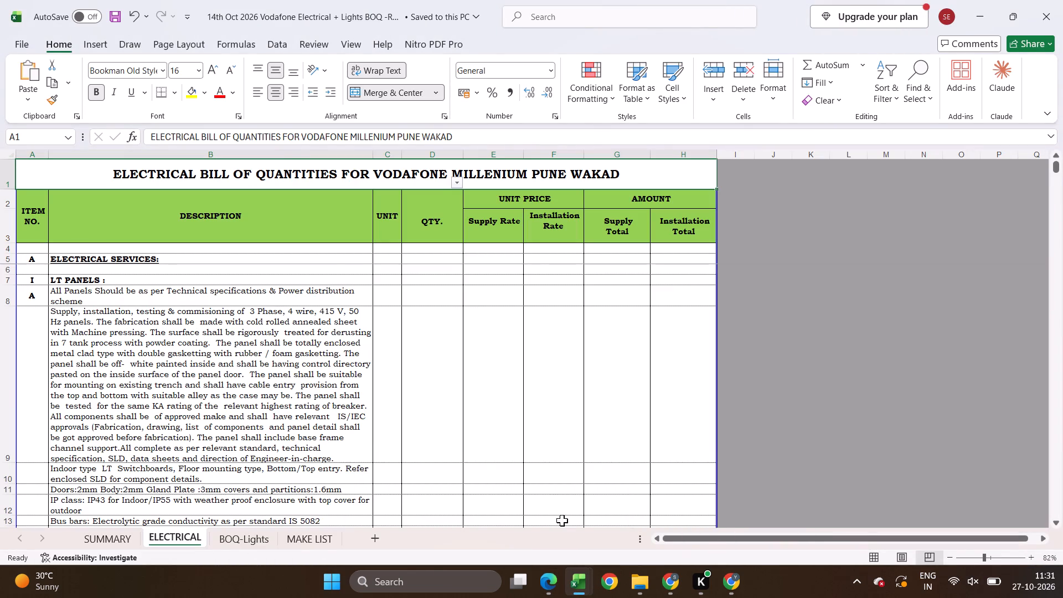
Skim the ELECTRICAL sheet of the 14th Oct 2026 BOQ and close that workbook.
{"action": "scroll", "coordinate": [493, 458], "scroll_direction": "down", "scroll_amount": 5}
{"action": "scroll", "coordinate": [272, 521], "scroll_direction": "down", "scroll_amount": 20}
{"action": "scroll", "coordinate": [272, 521], "scroll_direction": "down", "scroll_amount": 6}
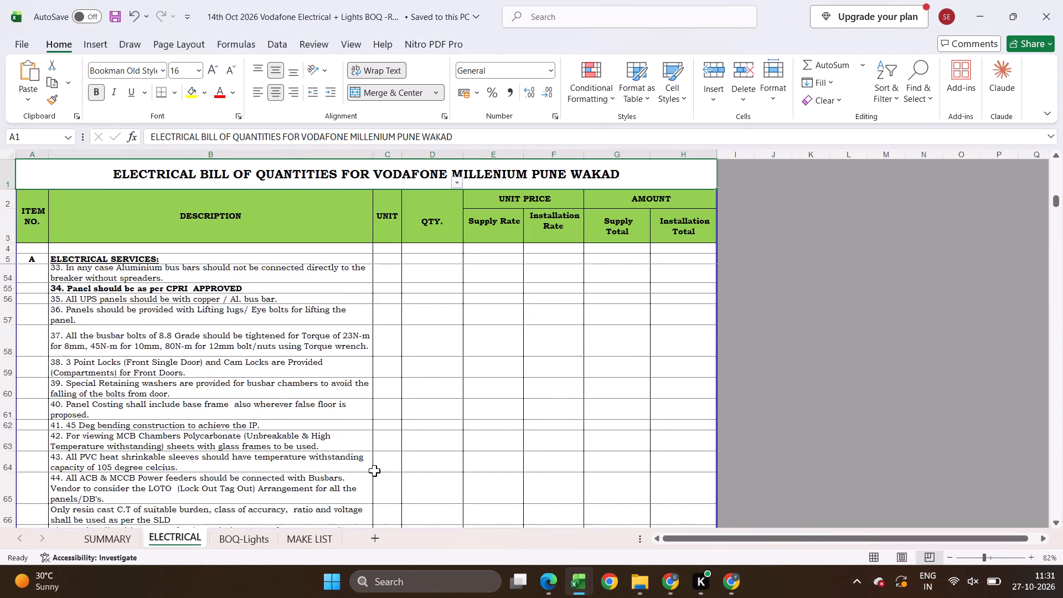
{"action": "scroll", "coordinate": [374, 471], "scroll_direction": "down", "scroll_amount": 12}
{"action": "left_click", "coordinate": [1062, 0]}
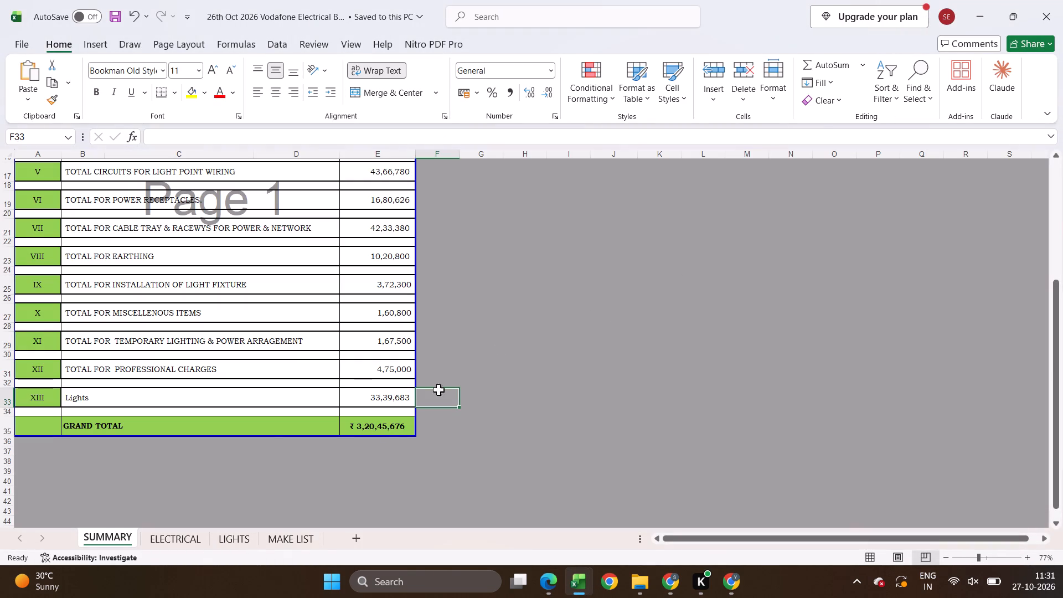
Switch to the R1 Working Vodafone Electrical + lights BOQ workbook and close it, saving its changes in the VOIS PUNE folder.
{"action": "scroll", "coordinate": [317, 480], "scroll_direction": "up", "scroll_amount": 7}
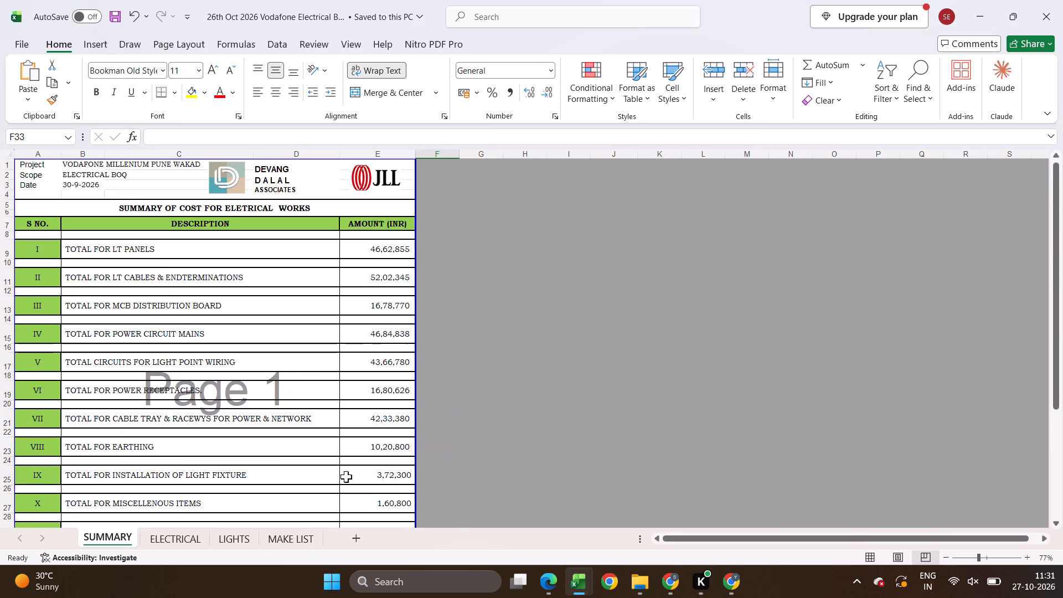
{"action": "left_click", "coordinate": [577, 585]}
{"action": "left_click", "coordinate": [601, 506]}
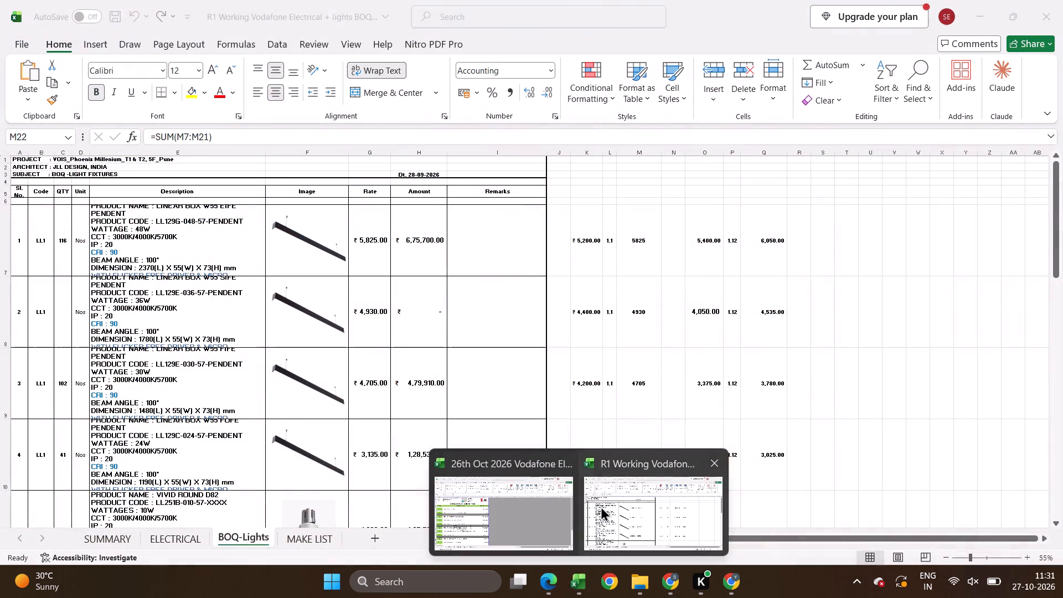
{"action": "left_click", "coordinate": [1062, 0]}
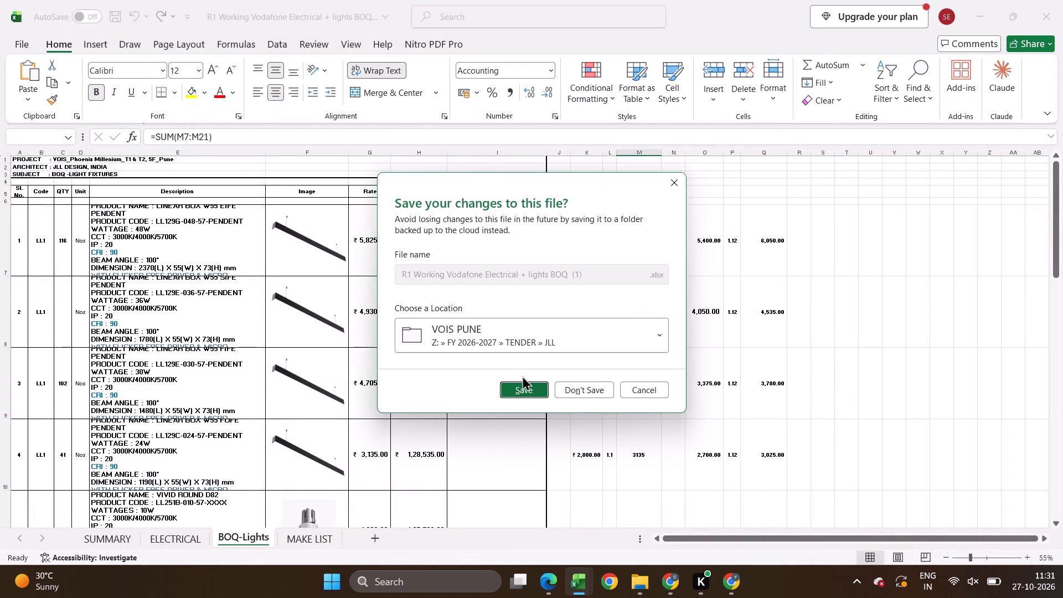
{"action": "left_click", "coordinate": [523, 376]}
{"action": "left_click", "coordinate": [525, 380]}
{"action": "left_click", "coordinate": [518, 390]}
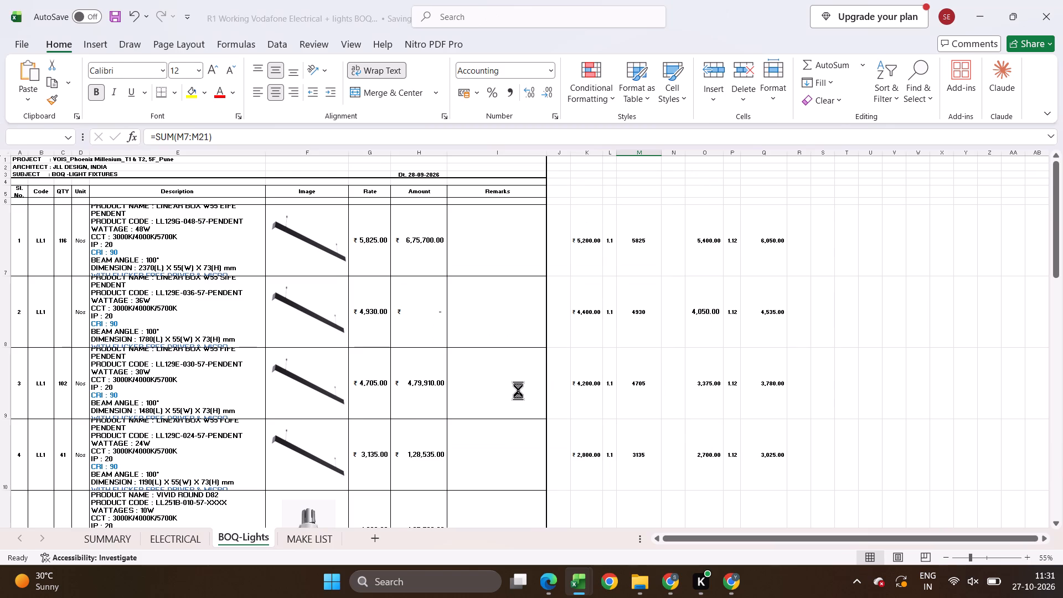
Check the lower part of the SUMMARY sheet down to the grand total and save the 26th Oct 2026 Vodafone Electrical BOQ workbook.
{"action": "scroll", "coordinate": [373, 405], "scroll_direction": "down", "scroll_amount": 6}
{"action": "left_click", "coordinate": [440, 523]}
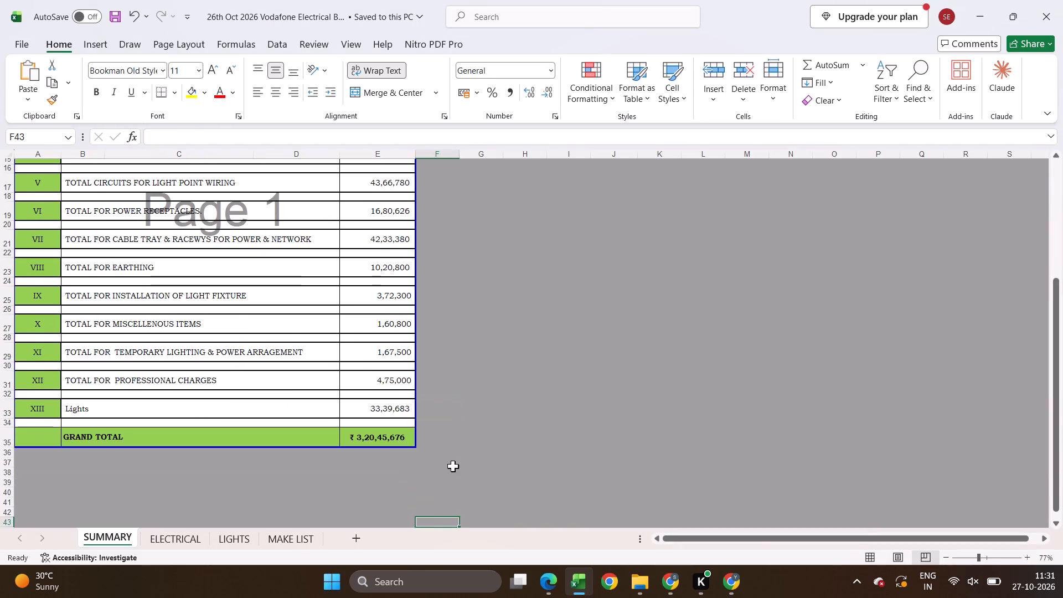
{"action": "left_click", "coordinate": [452, 463]}
{"action": "key", "text": "ctrl+s"}
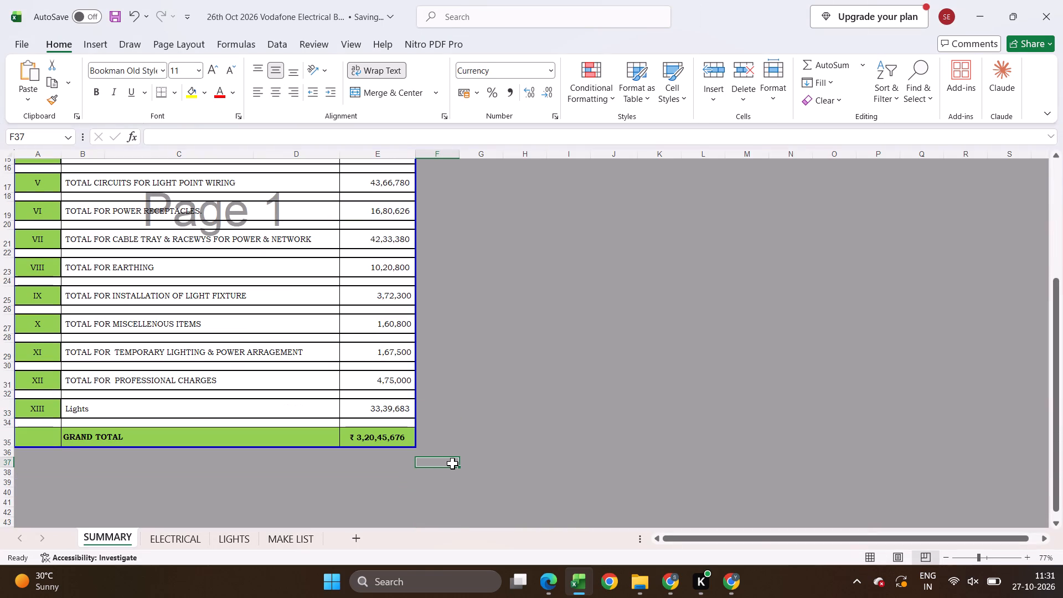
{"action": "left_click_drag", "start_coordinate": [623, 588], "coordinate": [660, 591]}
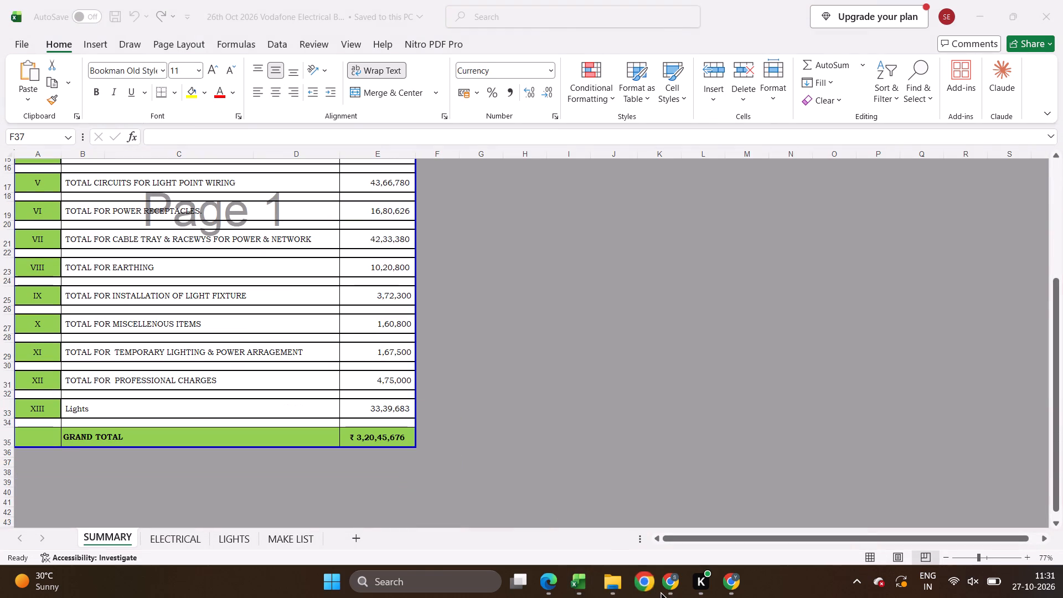
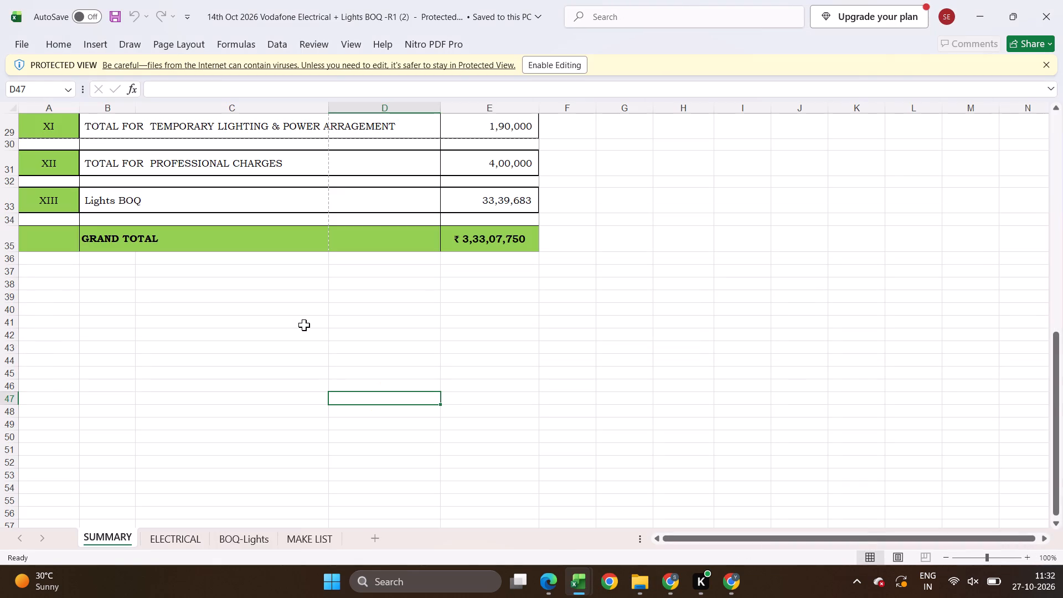
Copy the AMOUNT (INR) column through GRAND TOTAL from the 14th Oct R1 SUMMARY into the 26th Oct SUMMARY at G7, fitting the column width.
{"action": "scroll", "coordinate": [355, 245], "scroll_direction": "up", "scroll_amount": 3}
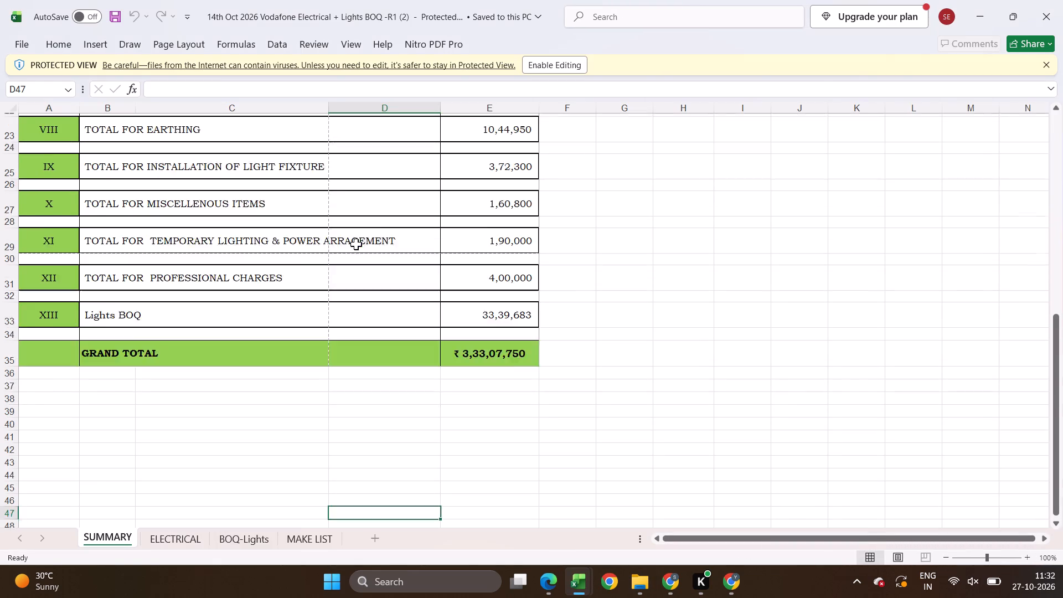
{"action": "scroll", "coordinate": [356, 244], "scroll_direction": "up", "scroll_amount": 7}
{"action": "scroll", "coordinate": [510, 314], "scroll_direction": "down", "scroll_amount": 5}
{"action": "left_click_drag", "start_coordinate": [498, 426], "coordinate": [503, 87]}
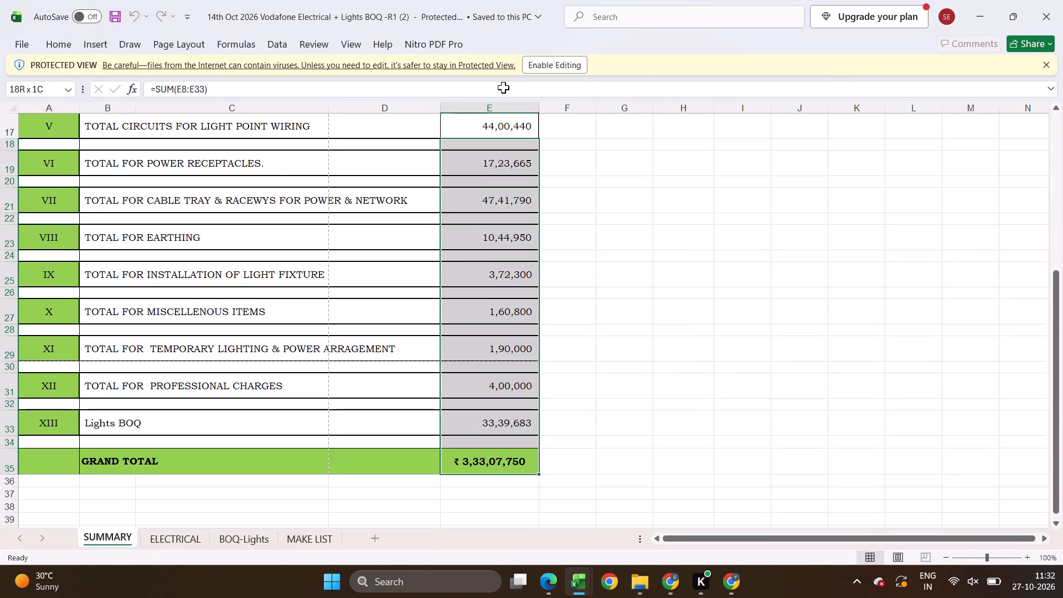
{"action": "left_click_drag", "start_coordinate": [503, 87], "coordinate": [504, 197]}
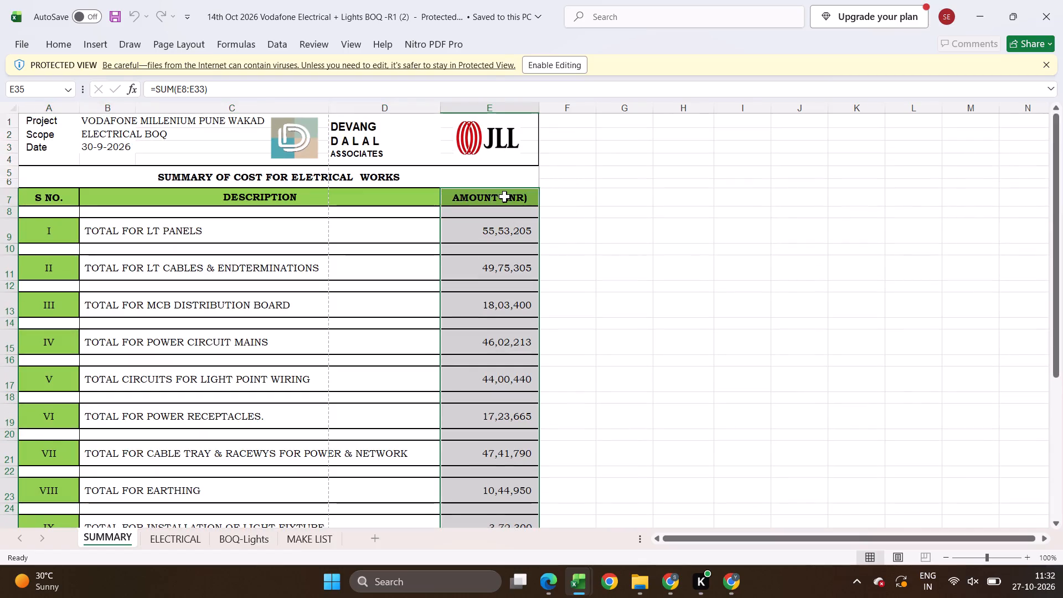
{"action": "key", "text": "ctrl+c"}
{"action": "key", "text": "alt+Tab"}
{"action": "scroll", "coordinate": [450, 209], "scroll_direction": "up", "scroll_amount": 9}
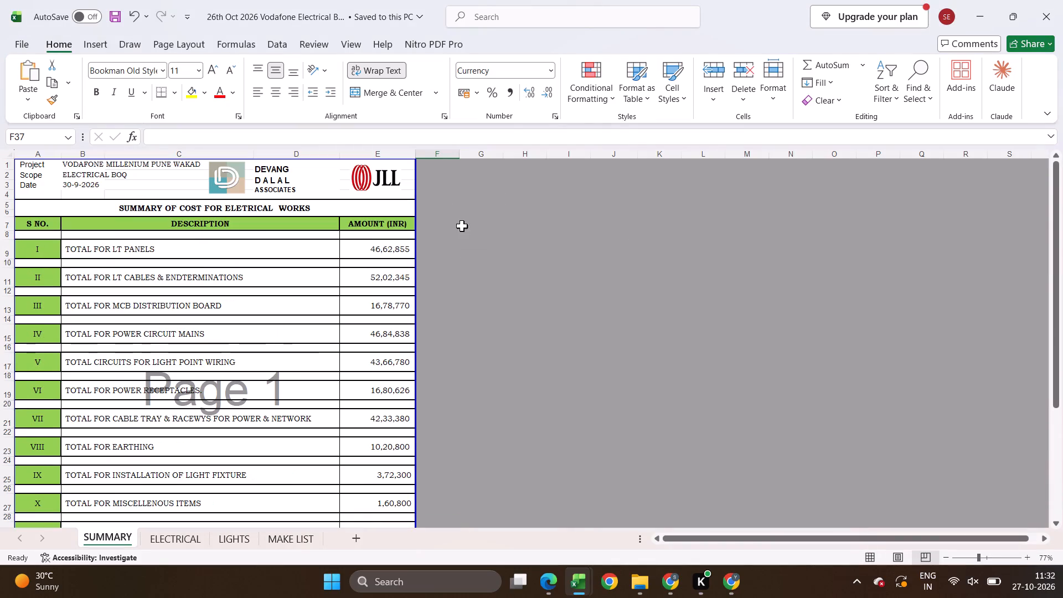
{"action": "left_click", "coordinate": [466, 226]}
{"action": "key", "text": "ctrl+v"}
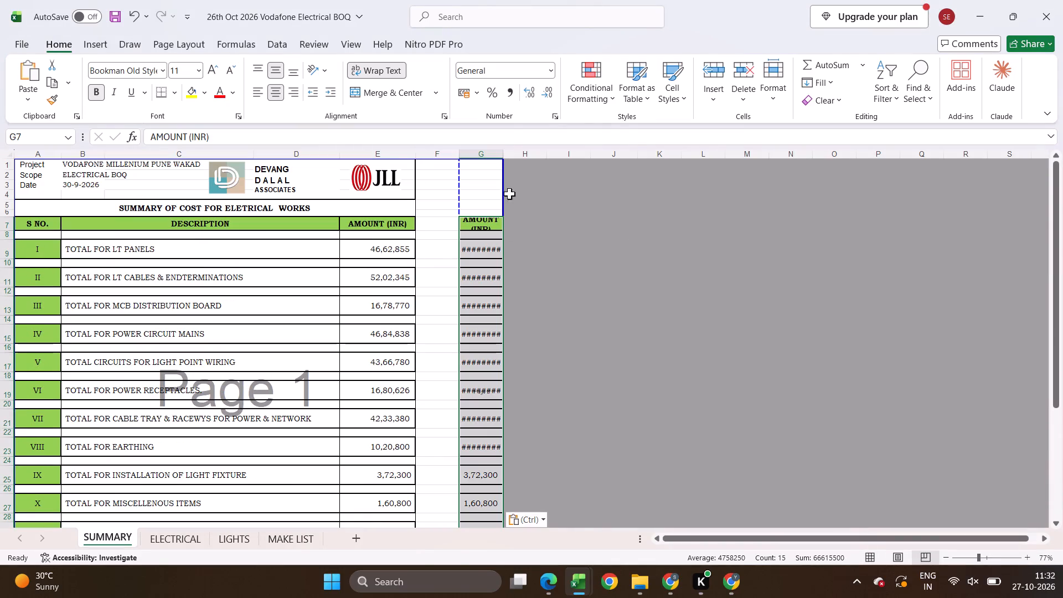
{"action": "double_click", "coordinate": [502, 154]}
{"action": "left_click", "coordinate": [552, 305]}
Label the pasted amounts PREVIOUS SUBMITTED in cell G6 and fit row 6's height to the text.
{"action": "double_click", "coordinate": [512, 224]}
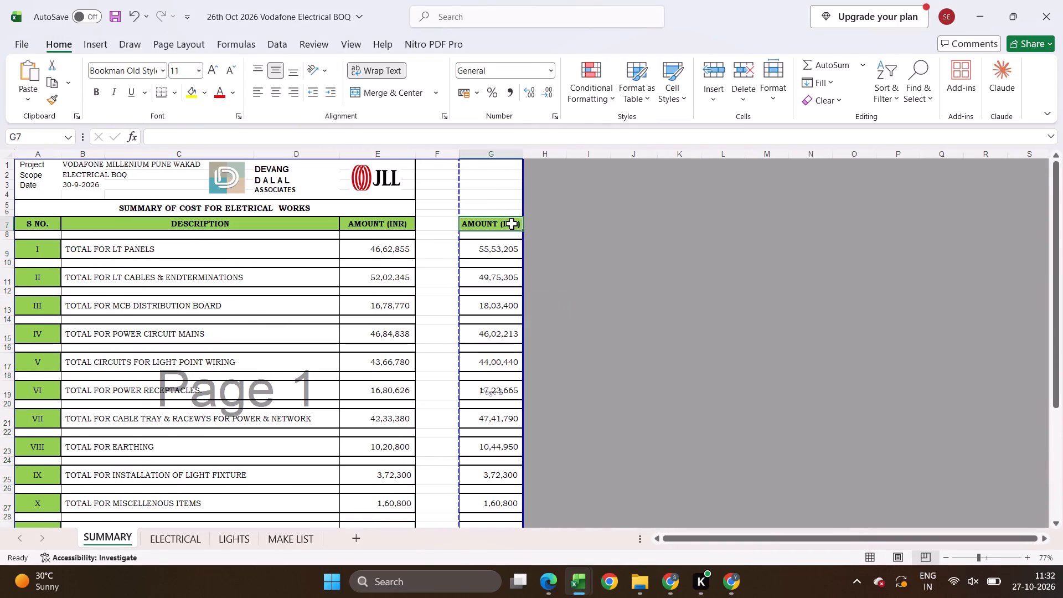
{"action": "left_click", "coordinate": [508, 214]}
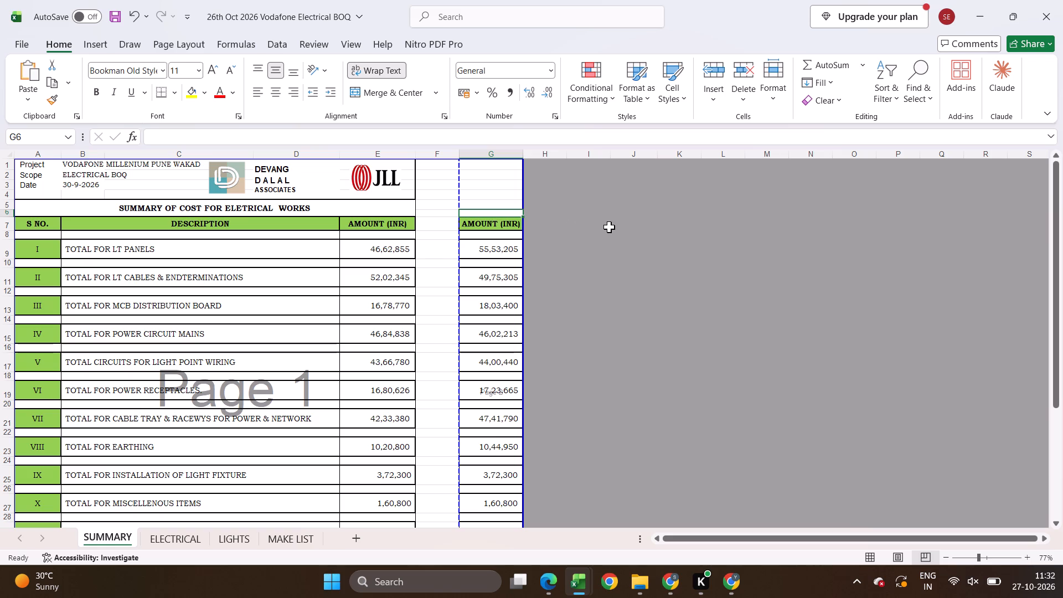
{"action": "type", "text": "PREVIOUS SUBMITTED"}
{"action": "key", "text": "shift+Return"}
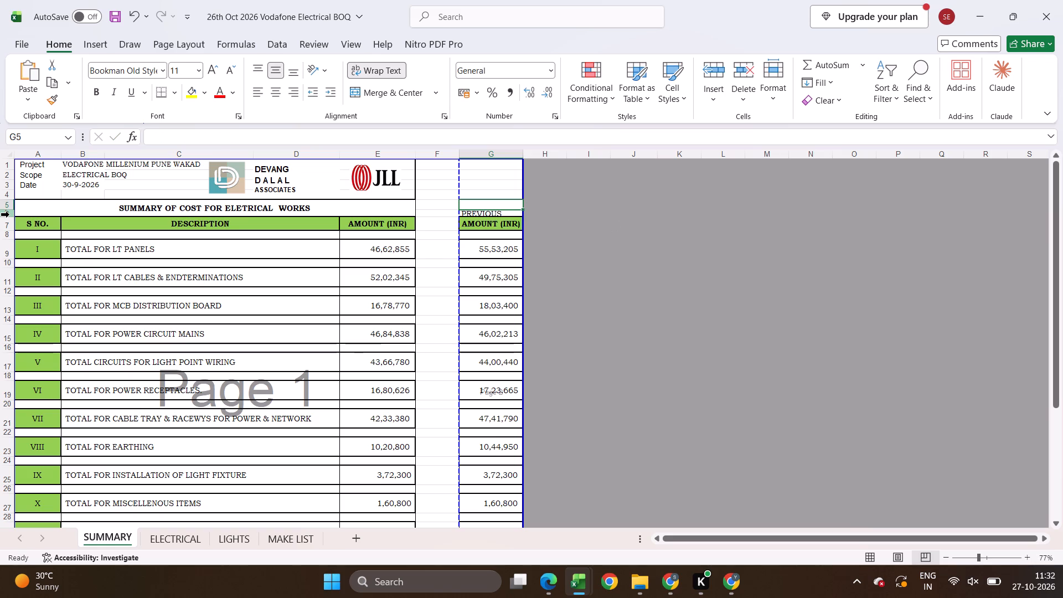
{"action": "left_click", "coordinate": [8, 215]}
{"action": "double_click", "coordinate": [8, 220]}
Pull the print area's edge back to the end of column E, excluding the pasted amounts.
{"action": "left_click", "coordinate": [522, 315]}
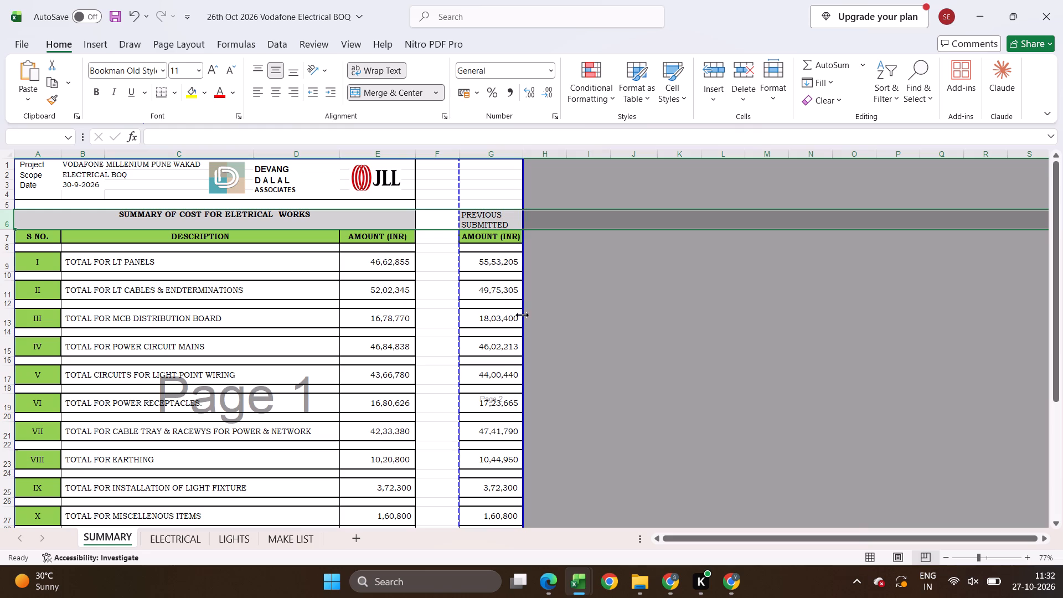
{"action": "left_click_drag", "start_coordinate": [523, 167], "coordinate": [414, 173]}
{"action": "left_click", "coordinate": [509, 302]}
Insert a blank column before the PREVIOUS SUBMITTED amounts on the SUMMARY sheet.
{"action": "scroll", "coordinate": [500, 348], "scroll_direction": "down", "scroll_amount": 8}
{"action": "scroll", "coordinate": [369, 416], "scroll_direction": "up", "scroll_amount": 5}
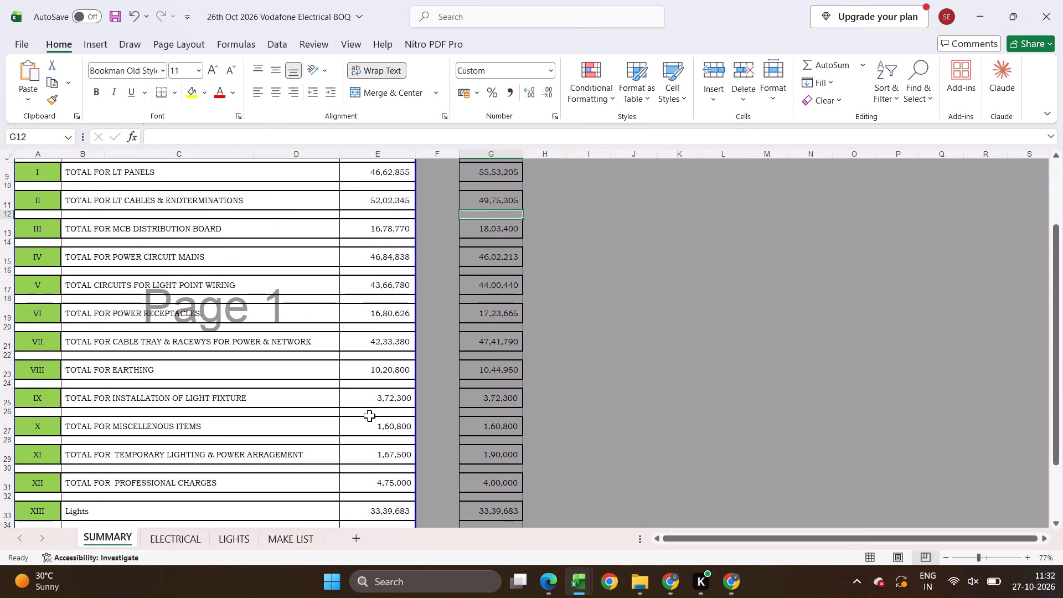
{"action": "scroll", "coordinate": [369, 416], "scroll_direction": "up", "scroll_amount": 1}
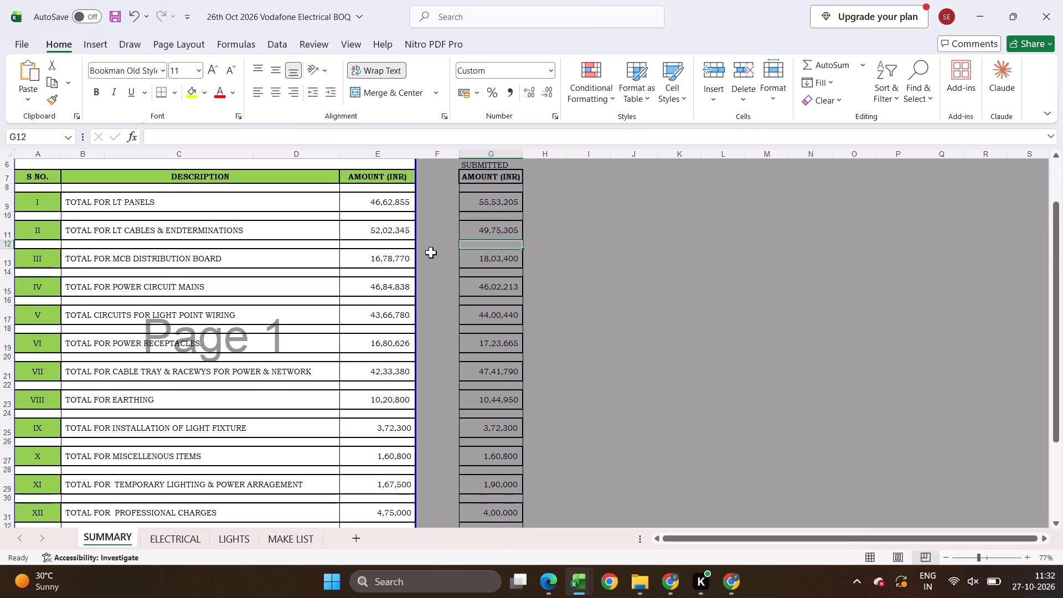
{"action": "left_click", "coordinate": [427, 230]}
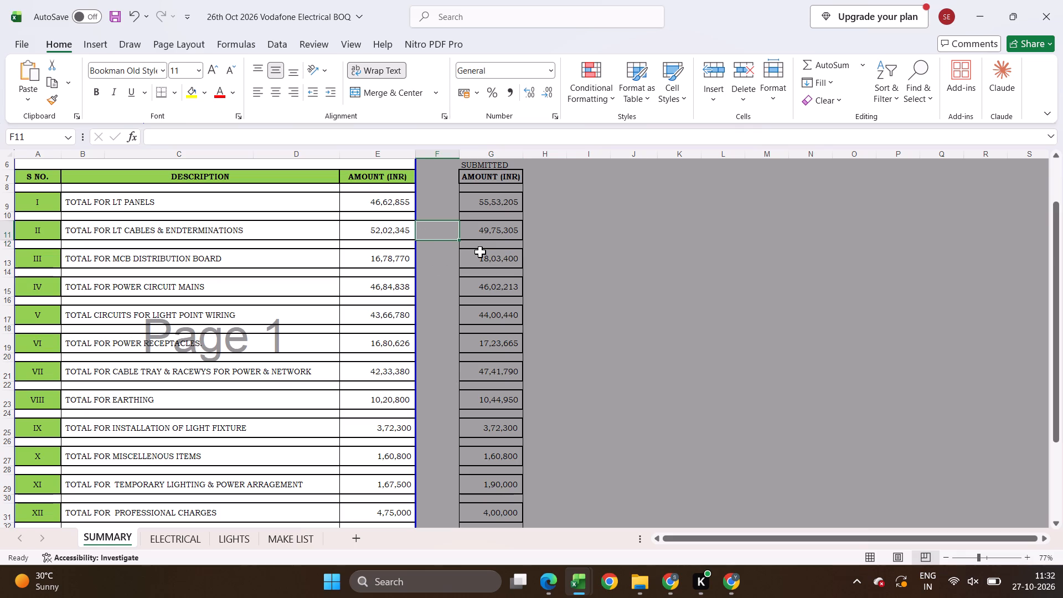
{"action": "double_click", "coordinate": [499, 149]}
{"action": "left_click", "coordinate": [491, 153]}
{"action": "key", "text": "ctrl+plus"}
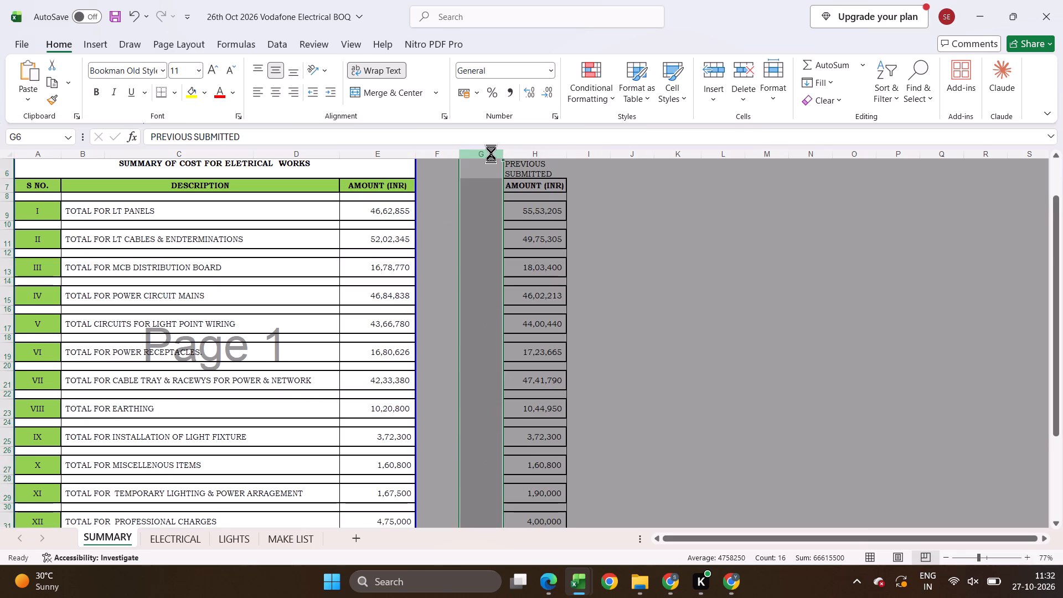
Enter the remark "New Cables added" in F11, beside the LT CABLES & ENDTERMINATIONS total.
{"action": "left_click", "coordinate": [422, 242]}
{"action": "type", "text": "New Cables"}
{"action": "key", "text": "space"}
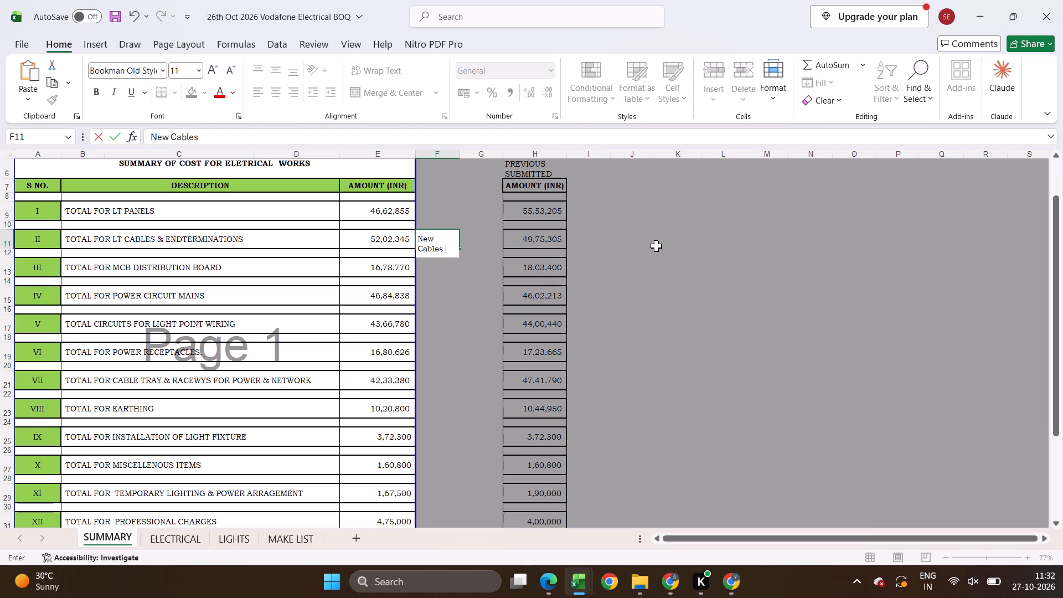
{"action": "type", "text": "added"}
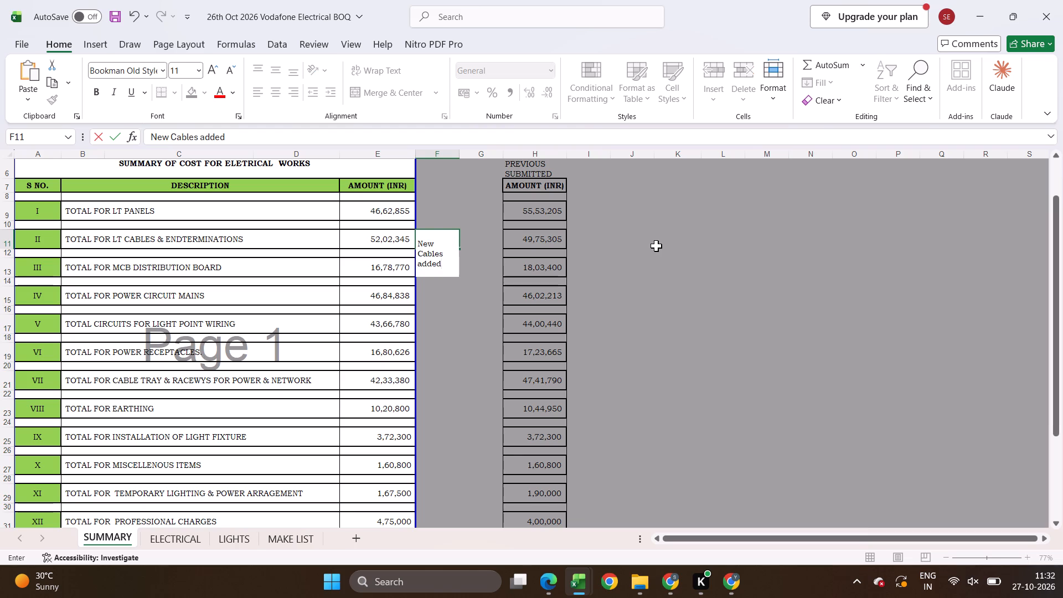
{"action": "key", "text": "Return"}
Compare the current and previously submitted amounts row by row, from MCB DISTRIBUTION BOARD down to GRAND TOTAL.
{"action": "key", "text": "Down"}
{"action": "key", "text": "Down"}
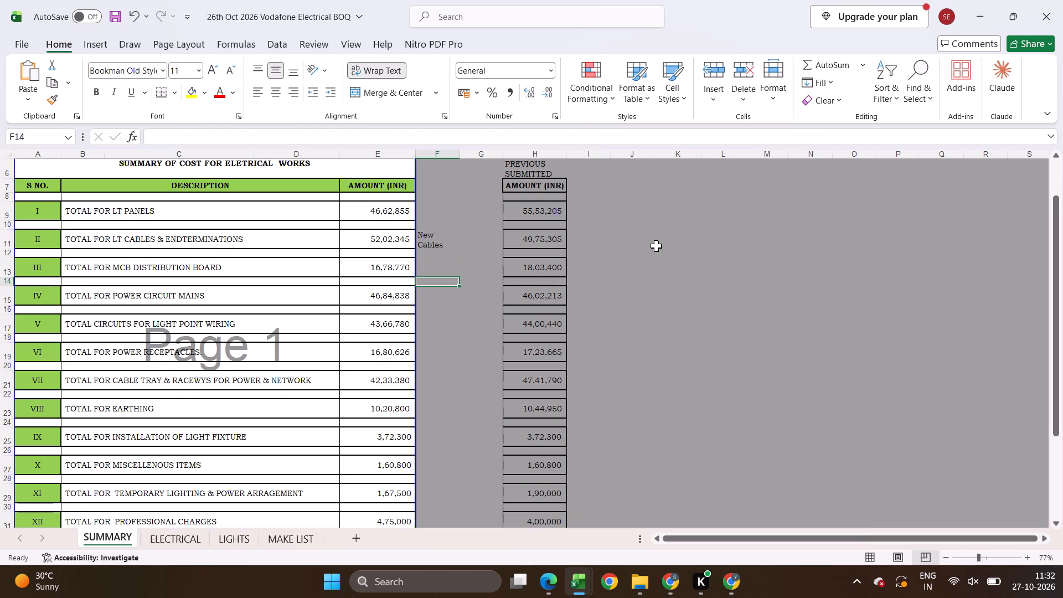
{"action": "key", "text": "Down"}
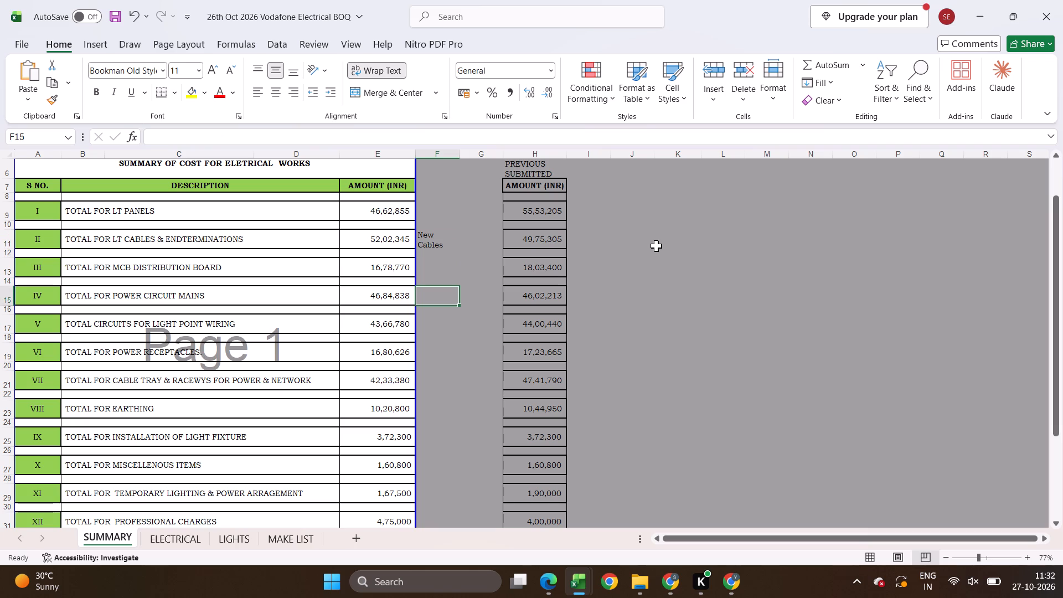
{"action": "key", "text": "Down"}
{"action": "key", "text": "Down"}
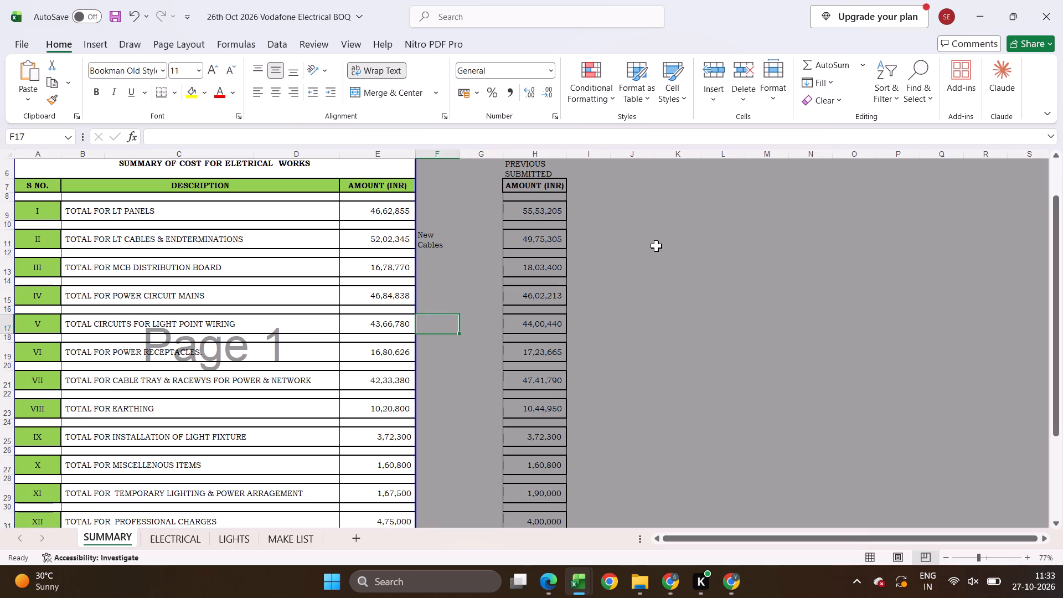
{"action": "key", "text": "Down"}
{"action": "key", "text": "Down"}
{"action": "key", "text": "Down"}
{"action": "key", "text": "Down"}
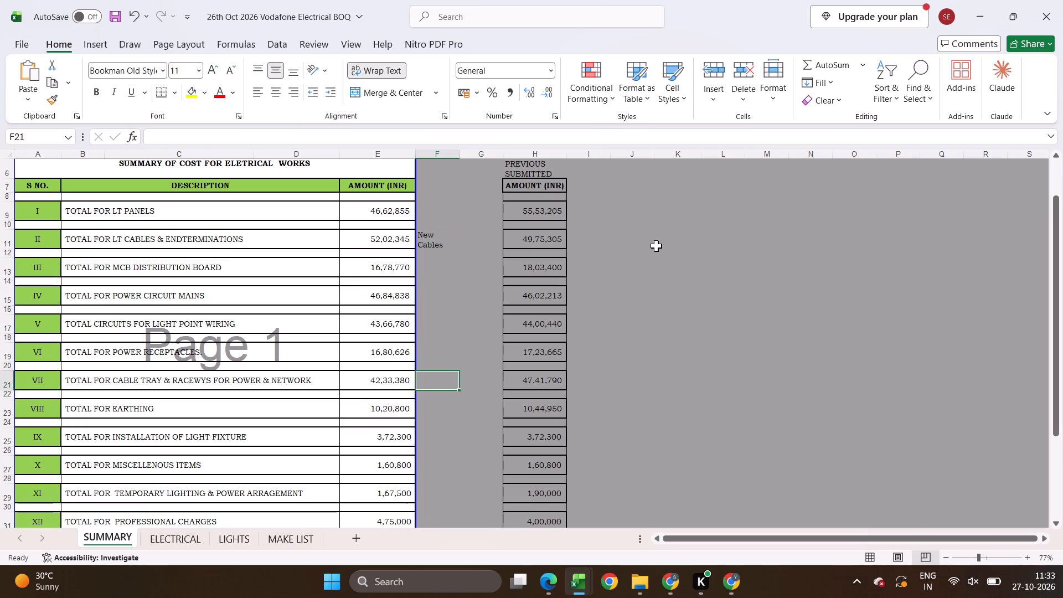
{"action": "key", "text": "Down"}
{"action": "key", "text": "Down"}
{"action": "key", "text": "Down"}
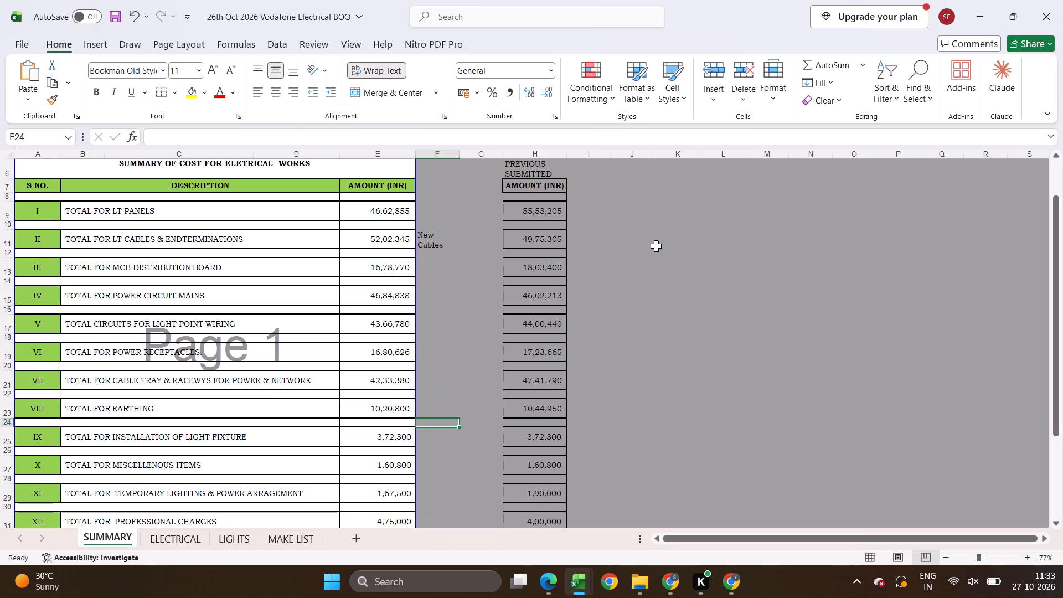
{"action": "key", "text": "Down"}
{"action": "key", "text": "Down"}
{"action": "key", "text": "Down"}
{"action": "key", "text": "Down"}
{"action": "key", "text": "Down"}
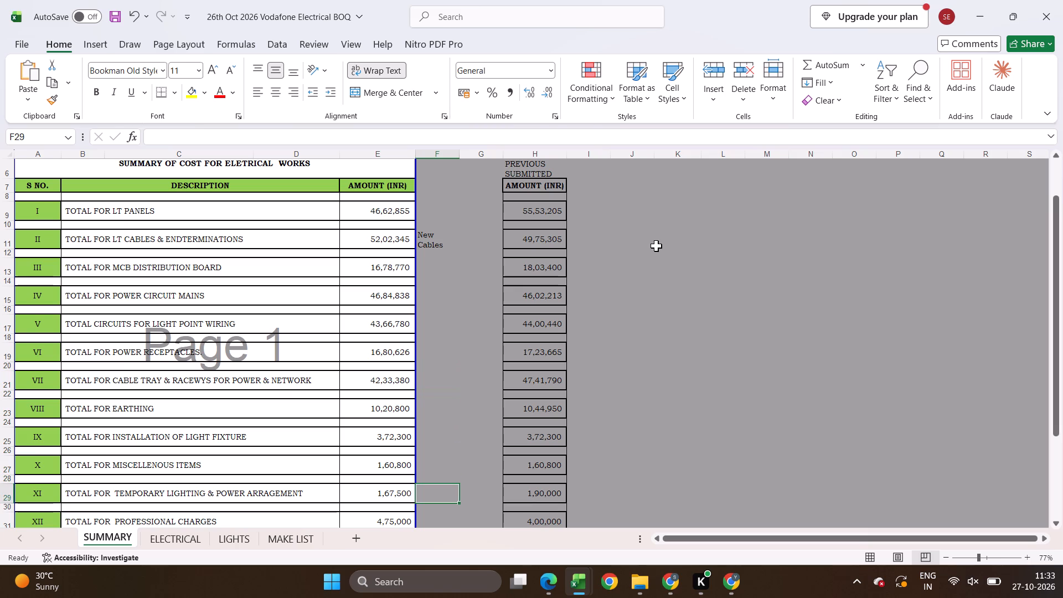
{"action": "key", "text": "Down"}
{"action": "key", "text": "Down"}
{"action": "key", "text": "Down"}
{"action": "key", "text": "Down"}
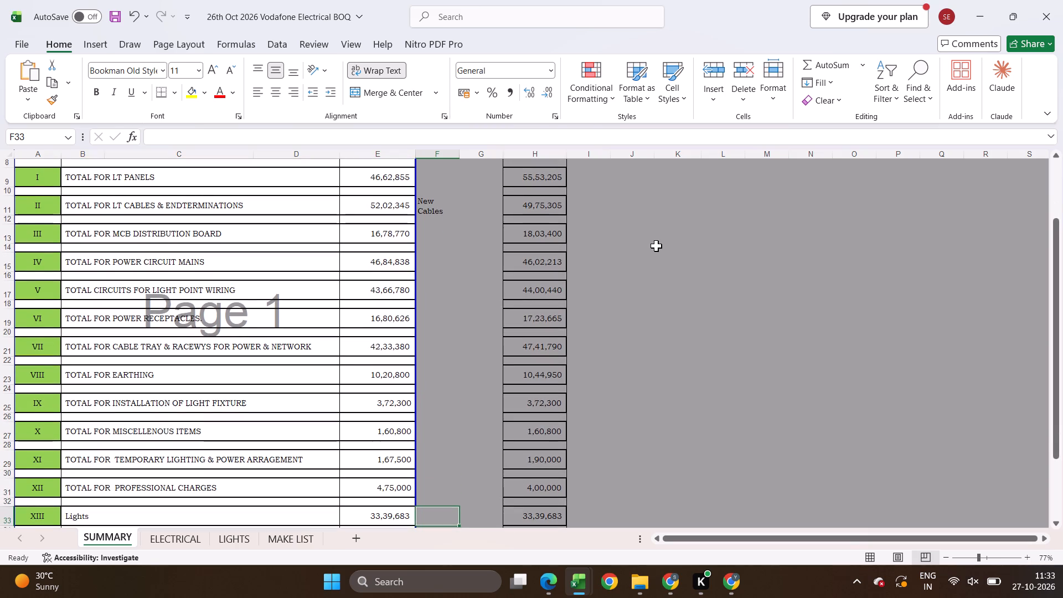
{"action": "key", "text": "Down"}
{"action": "key", "text": "Down"}
{"action": "key", "text": "Down"}
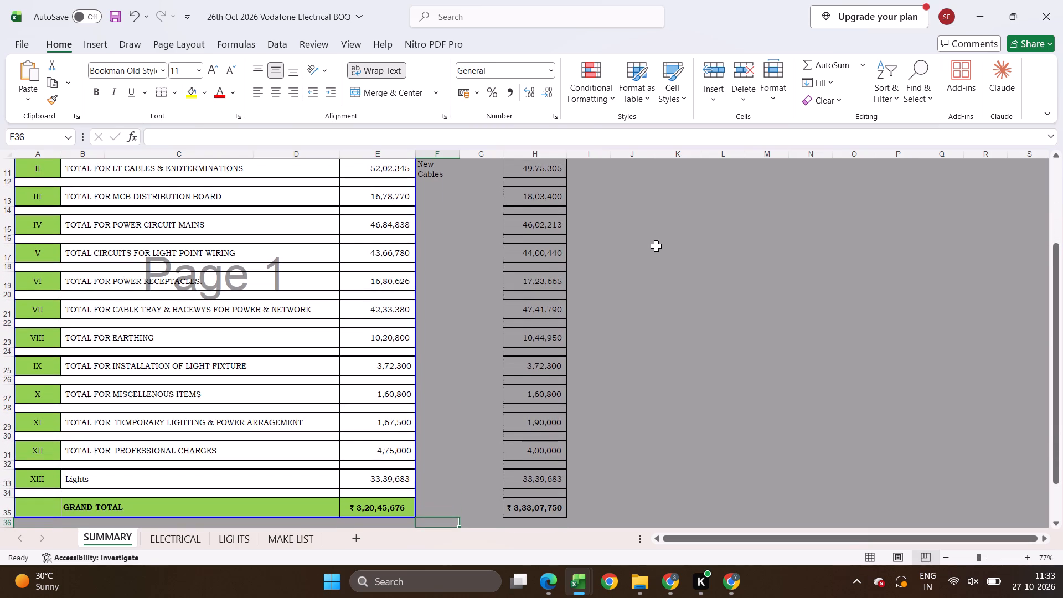
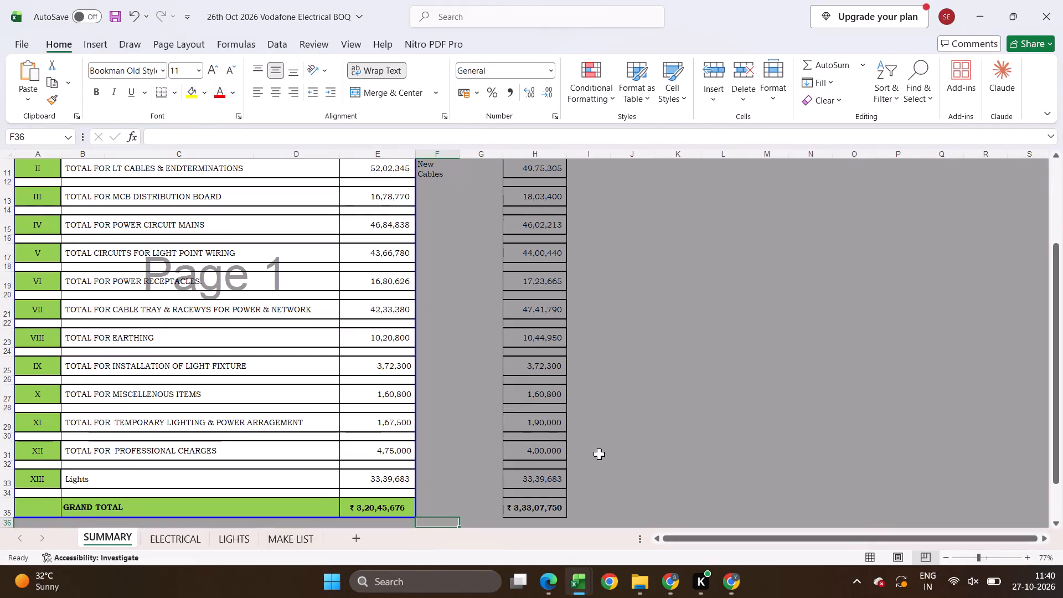
Trace the PROFESSIONAL CHARGES total to its items on the ELECTRICAL sheet and examine the TESTING item's installation rate.
{"action": "left_click", "coordinate": [557, 455]}
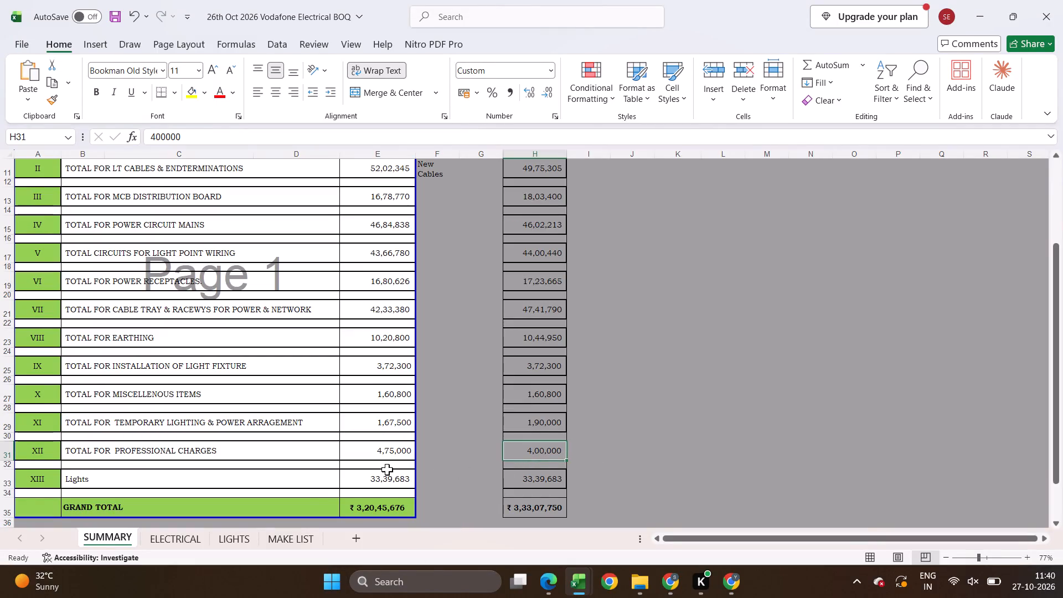
{"action": "left_click", "coordinate": [391, 456]}
{"action": "left_click", "coordinate": [207, 540]}
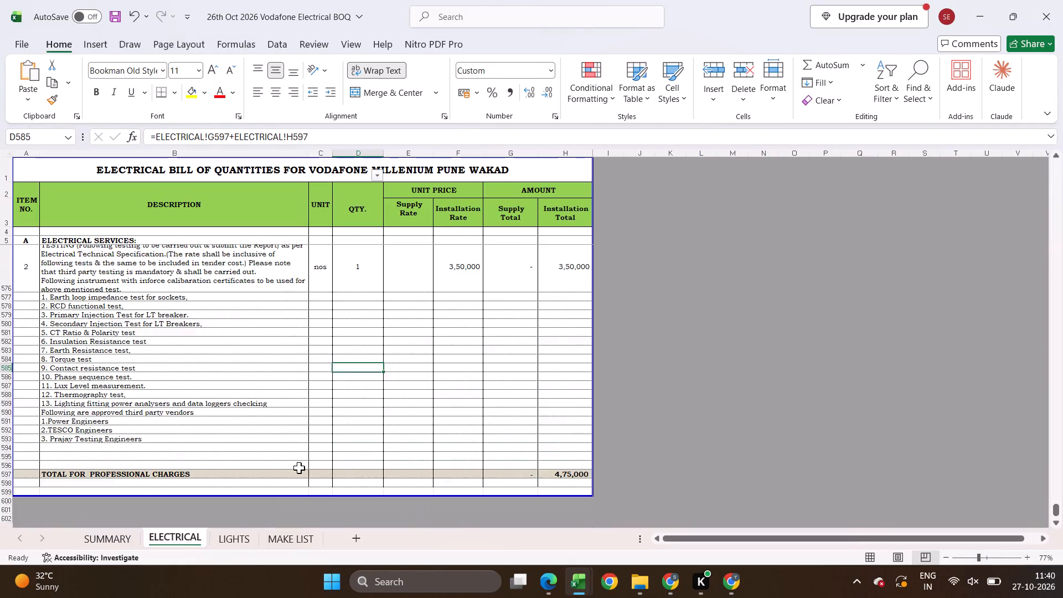
{"action": "scroll", "coordinate": [333, 464], "scroll_direction": "down", "scroll_amount": 5}
{"action": "scroll", "coordinate": [338, 464], "scroll_direction": "up", "scroll_amount": 9}
{"action": "left_click", "coordinate": [447, 369]}
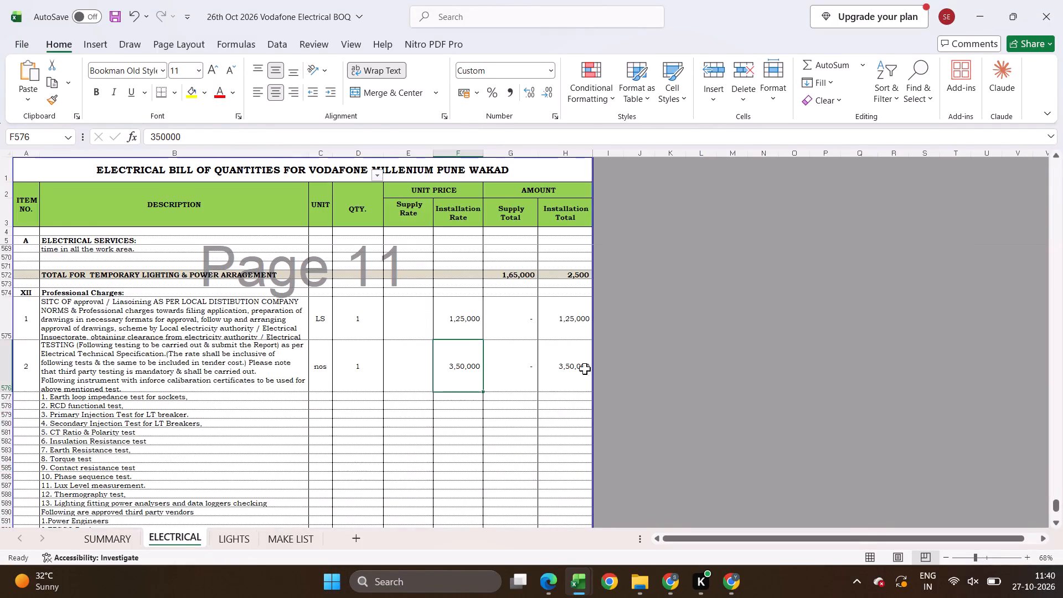
Copy the TESTING item's installation rate of 2,75,000 from the 14th Oct BOQ's ELECTRICAL sheet and paste it as a value into F576 of the 26th Oct BOQ.
{"action": "key", "text": "alt+Tab"}
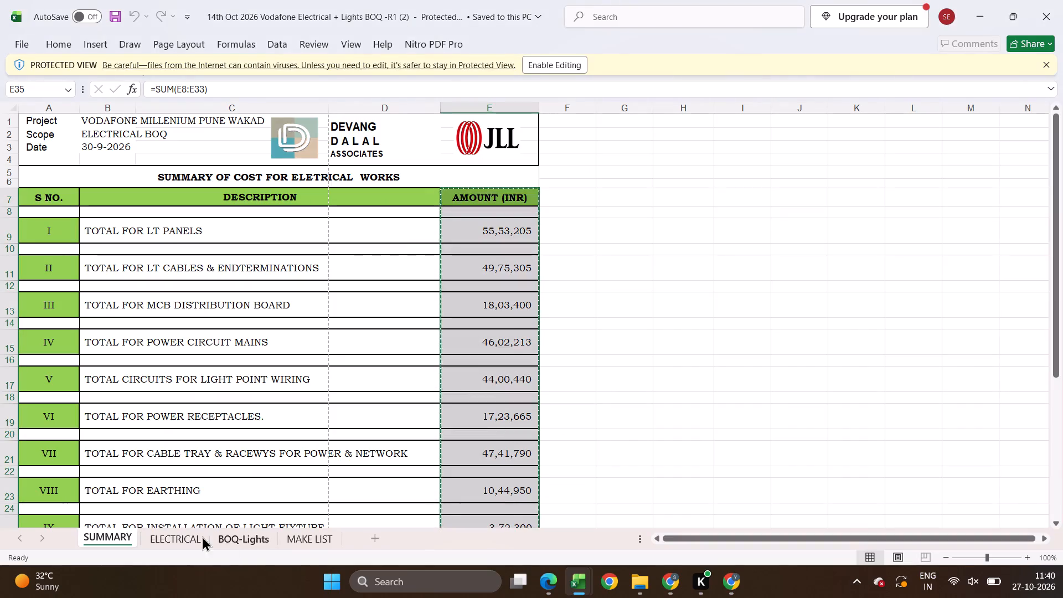
{"action": "left_click", "coordinate": [171, 532]}
{"action": "left_click", "coordinate": [765, 277]}
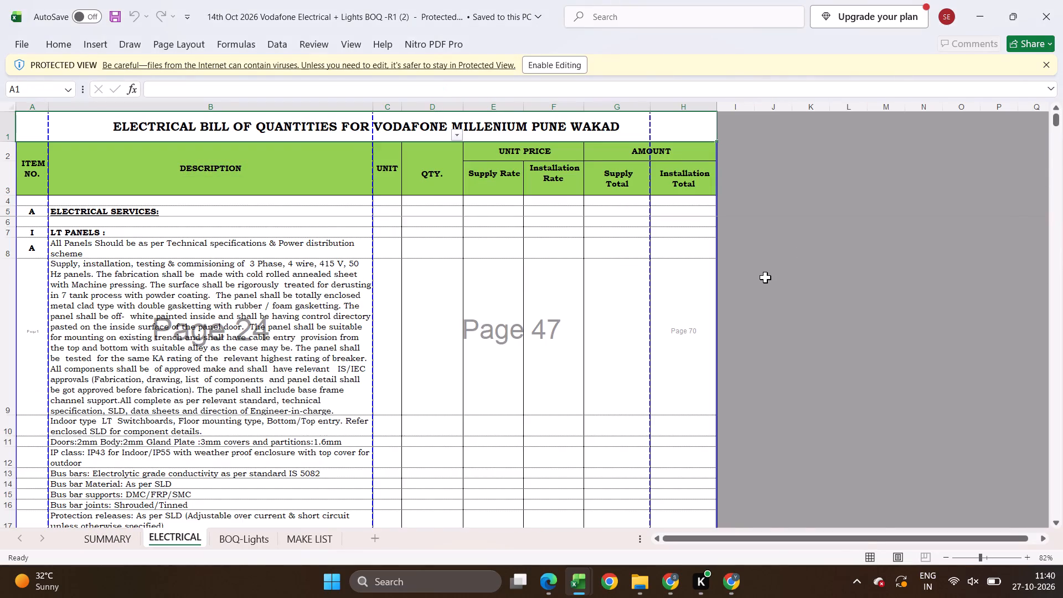
{"action": "key", "text": "ctrl+Down"}
{"action": "key", "text": "ctrl+Down"}
{"action": "key", "text": "Left"}
{"action": "key", "text": "Left"}
{"action": "key", "text": "ctrl+Up"}
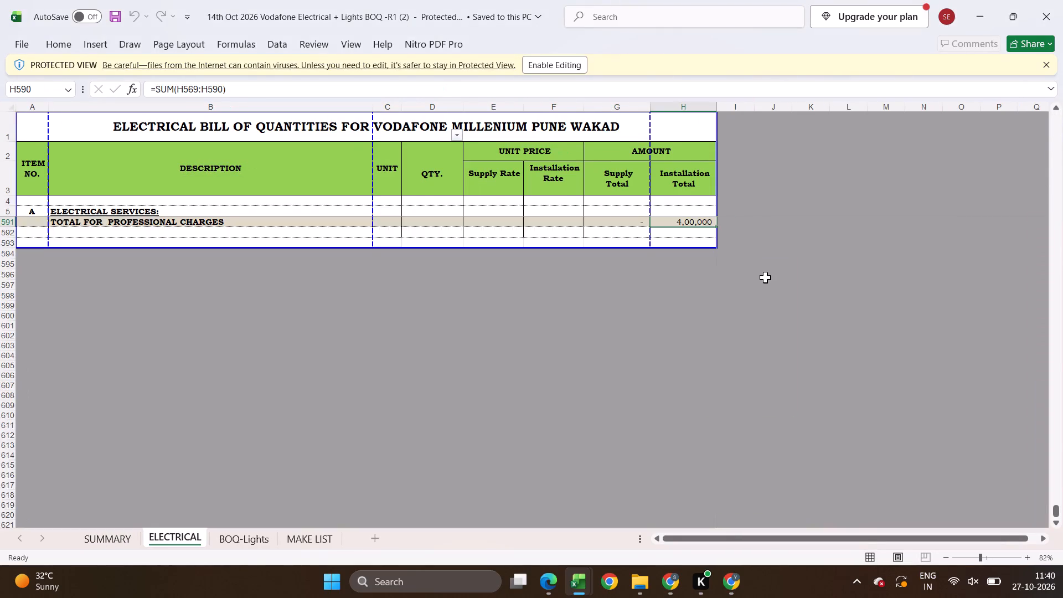
{"action": "key", "text": "Up"}
{"action": "key", "text": "Up"}
{"action": "key", "text": "Left"}
{"action": "key", "text": "ctrl+Up"}
{"action": "key", "text": "Left"}
{"action": "key", "text": "Up"}
{"action": "key", "text": "Down"}
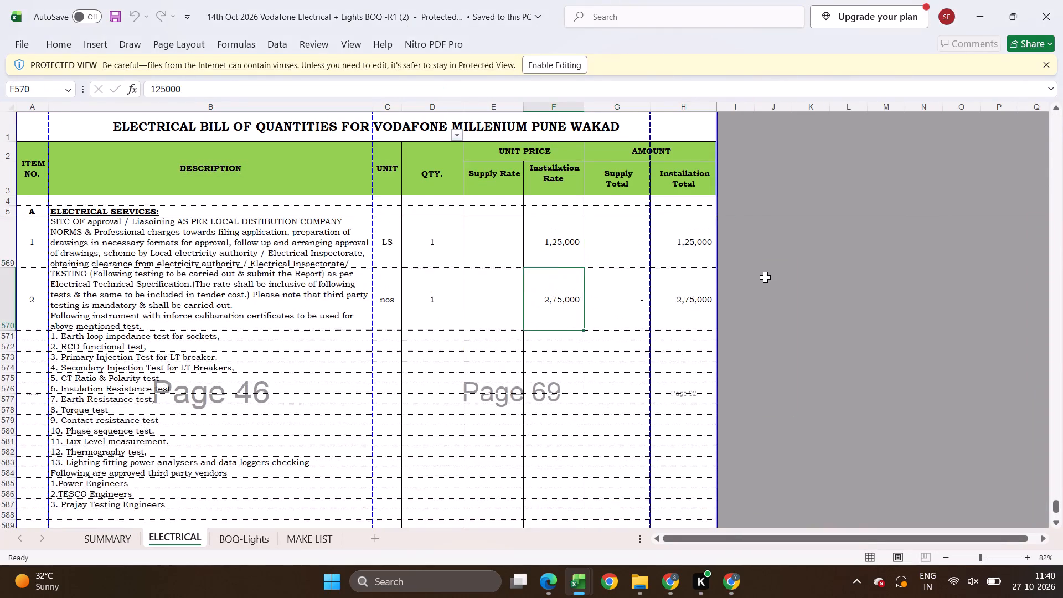
{"action": "key", "text": "ctrl+c"}
{"action": "key", "text": "alt+Tab"}
{"action": "key", "text": "ctrl+shift+v"}
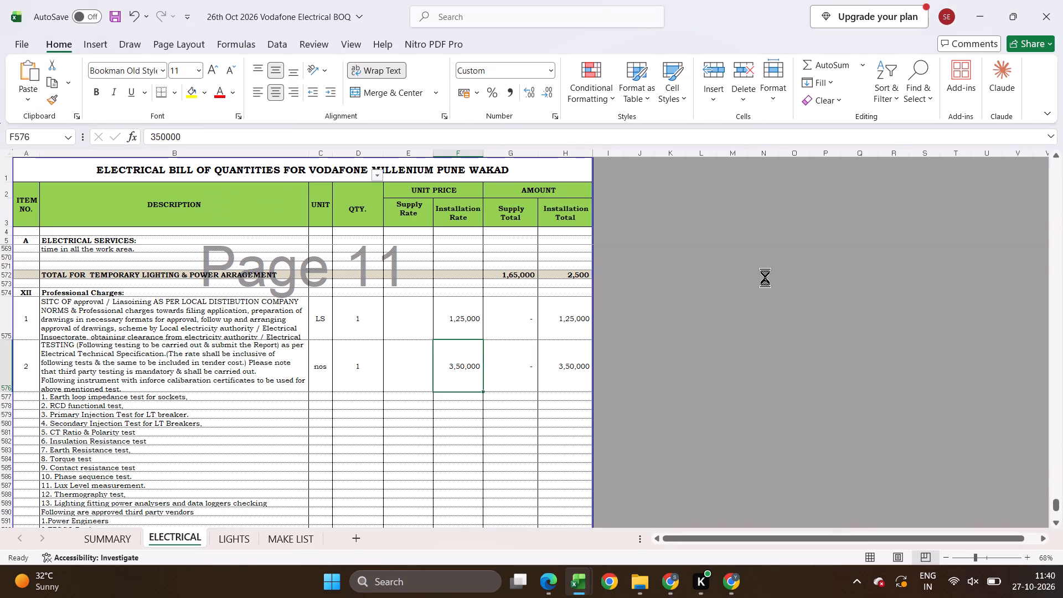
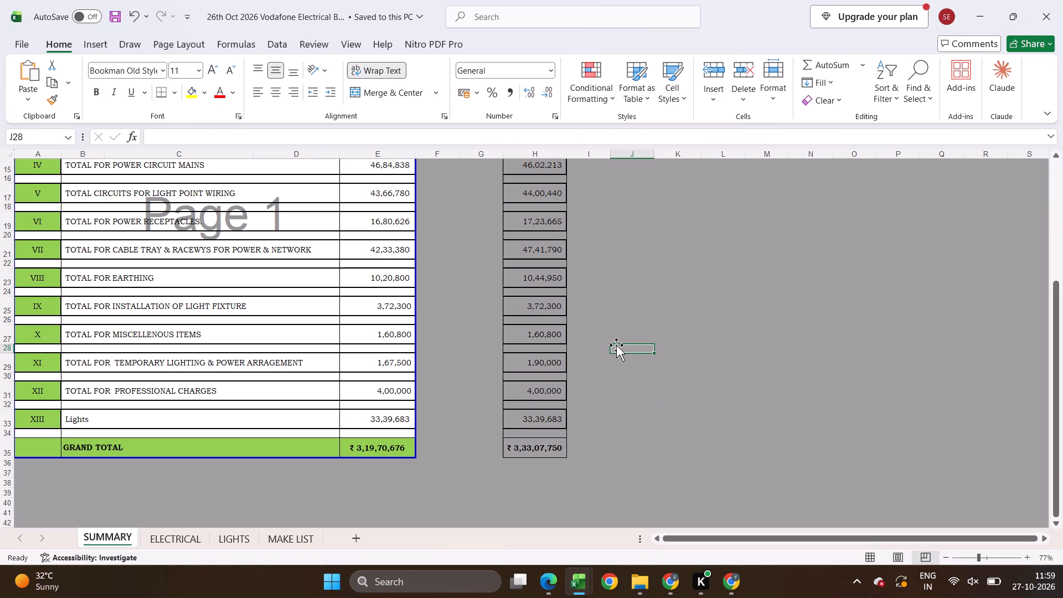
Check the previously submitted GRAND TOTAL in H35 and review the amounts above it on the SUMMARY sheet.
{"action": "left_click", "coordinate": [527, 447]}
{"action": "scroll", "coordinate": [527, 447], "scroll_direction": "up", "scroll_amount": 2}
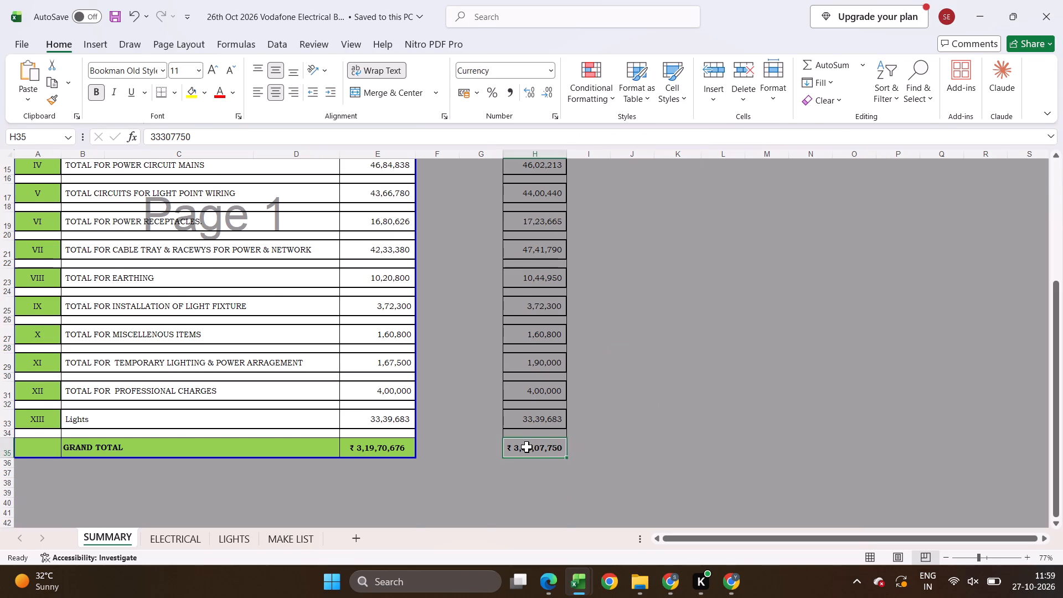
Compare the current amounts and grand total on the SUMMARY sheet with the previous submitted column.
{"action": "scroll", "coordinate": [527, 447], "scroll_direction": "up", "scroll_amount": 3}
{"action": "scroll", "coordinate": [527, 447], "scroll_direction": "down", "scroll_amount": 1}
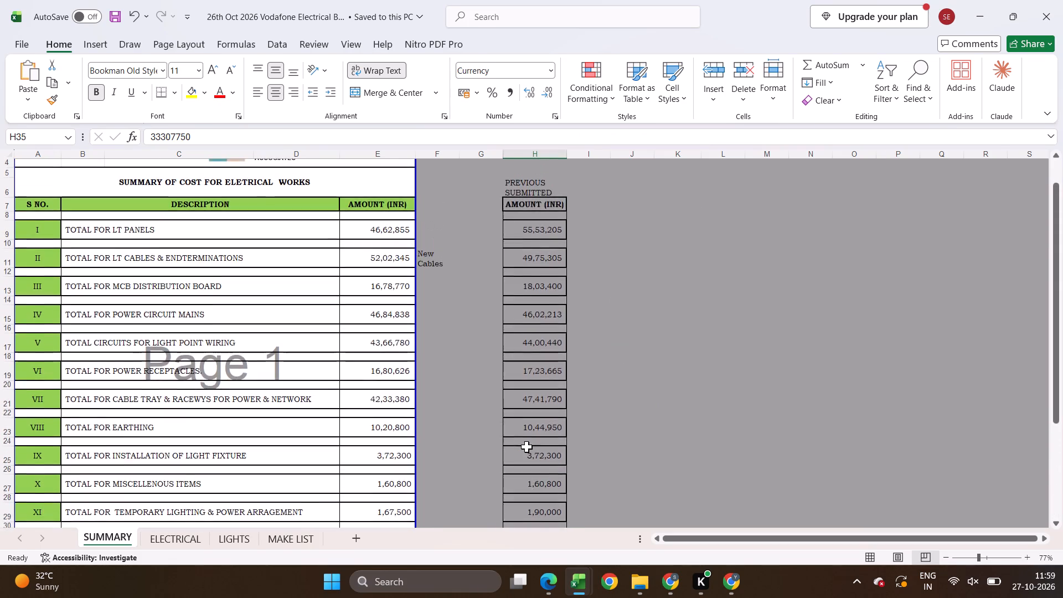
{"action": "scroll", "coordinate": [527, 447], "scroll_direction": "down", "scroll_amount": 3}
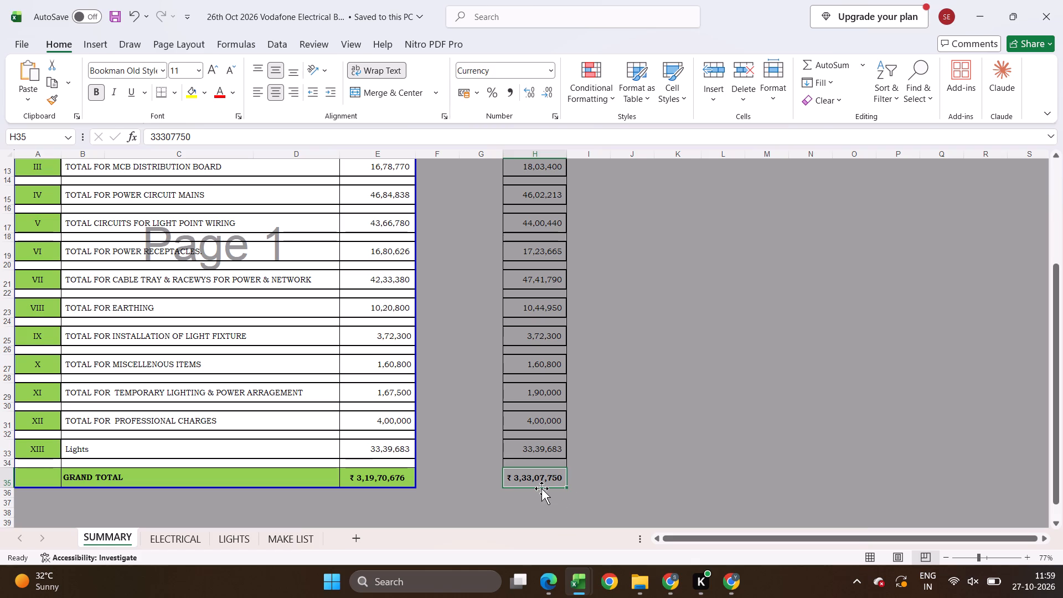
{"action": "scroll", "coordinate": [459, 408], "scroll_direction": "up", "scroll_amount": 1}
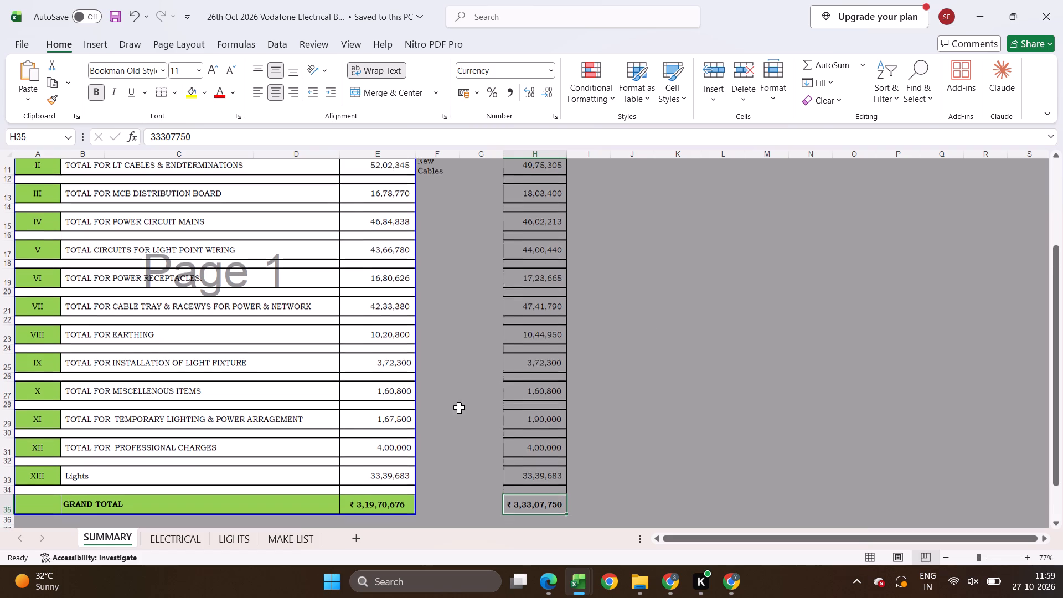
{"action": "left_click", "coordinate": [379, 508]}
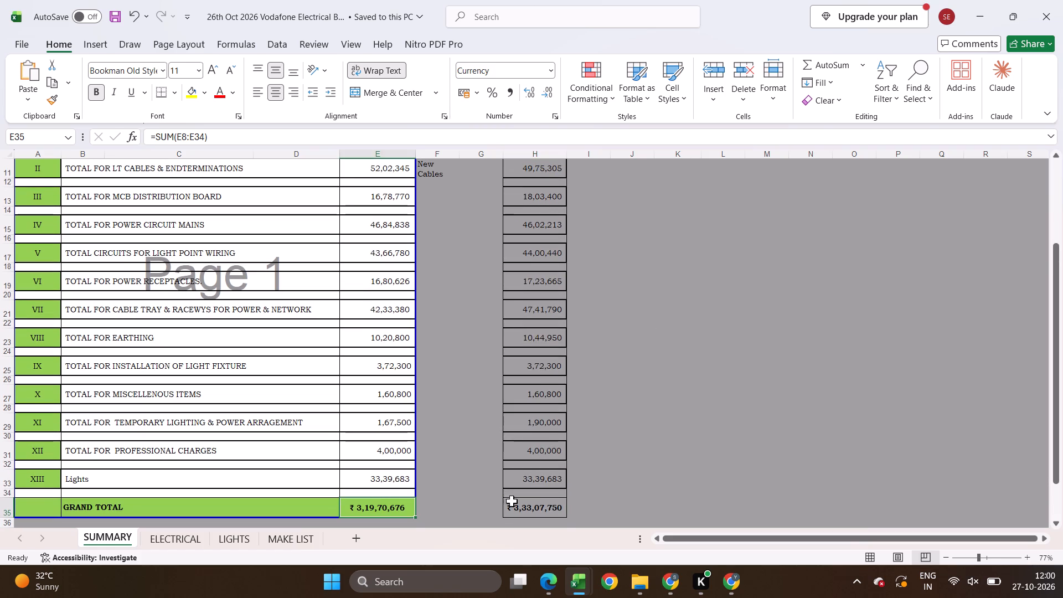
{"action": "scroll", "coordinate": [469, 494], "scroll_direction": "up", "scroll_amount": 3}
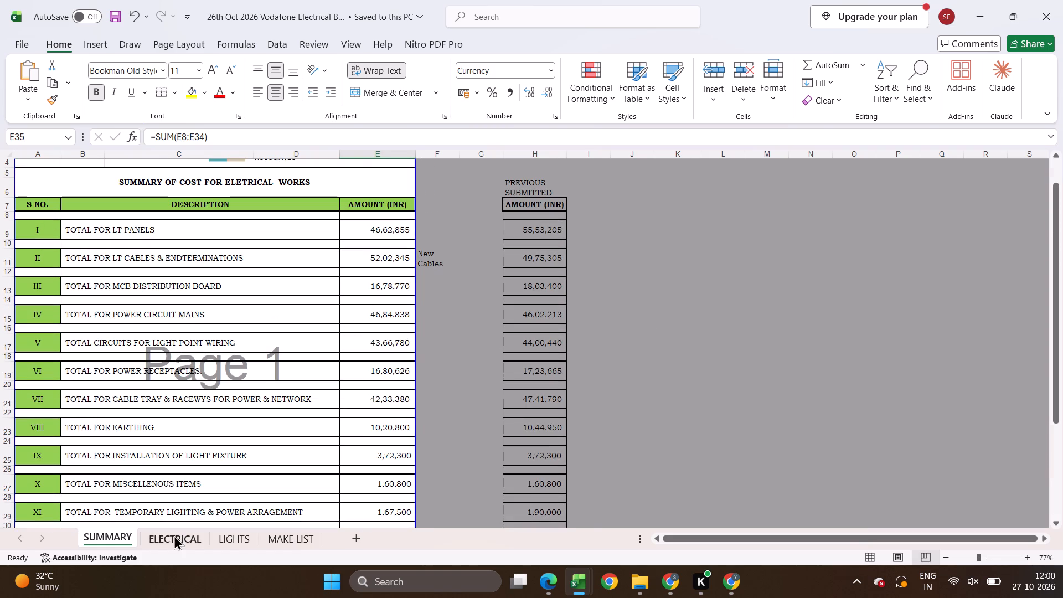
Review the LT panel items and the cable and endtermination quantities and rates on the ELECTRICAL sheet.
{"action": "left_click", "coordinate": [174, 535]}
{"action": "middle_click_drag", "start_coordinate": [401, 467], "coordinate": [399, 226]}
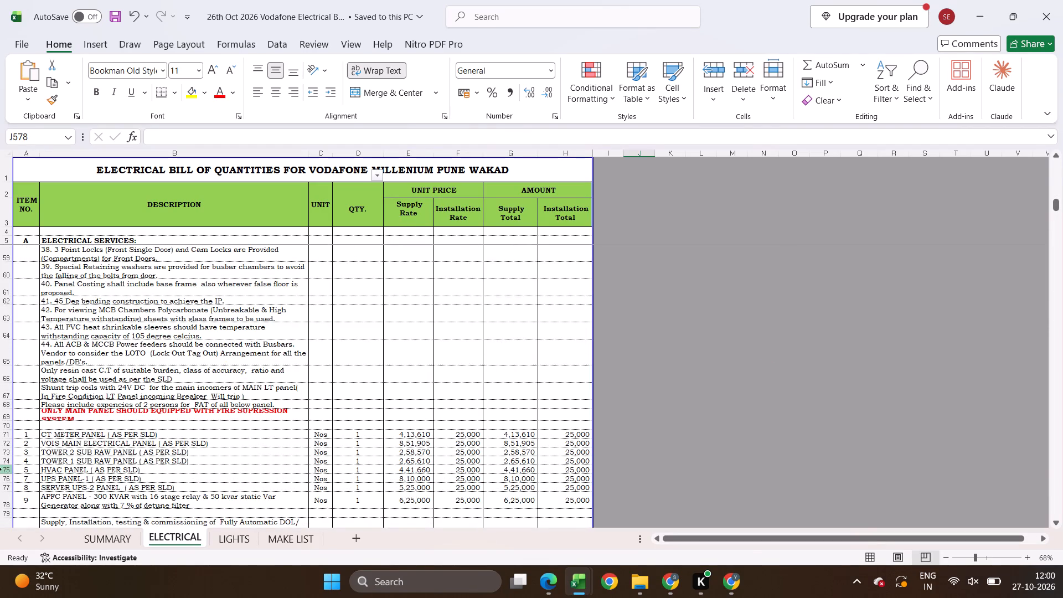
{"action": "left_click", "coordinate": [1, 469]}
{"action": "left_click", "coordinate": [58, 415]}
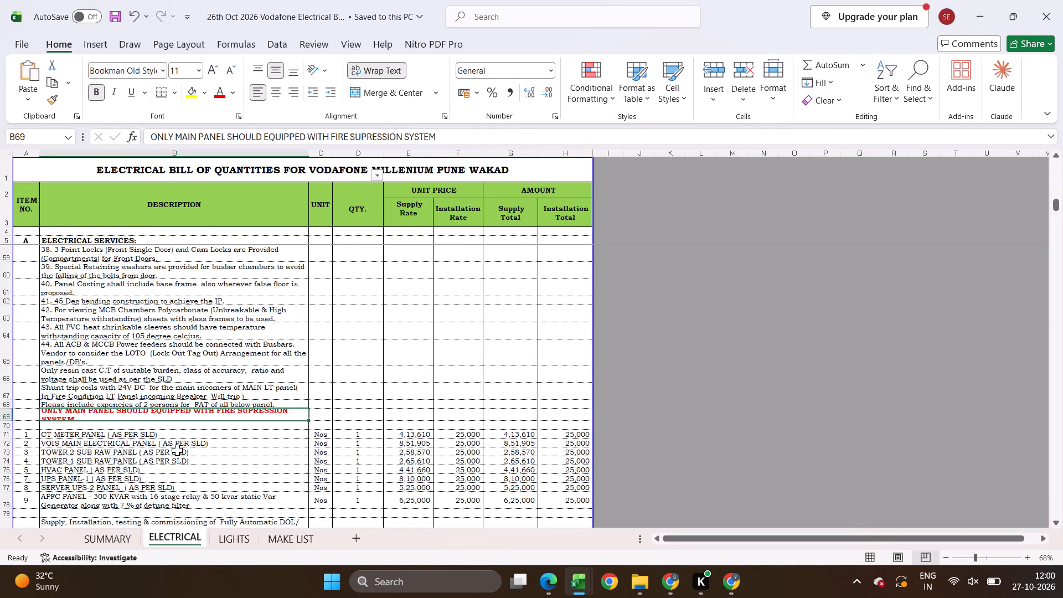
{"action": "scroll", "coordinate": [177, 450], "scroll_direction": "down", "scroll_amount": 4}
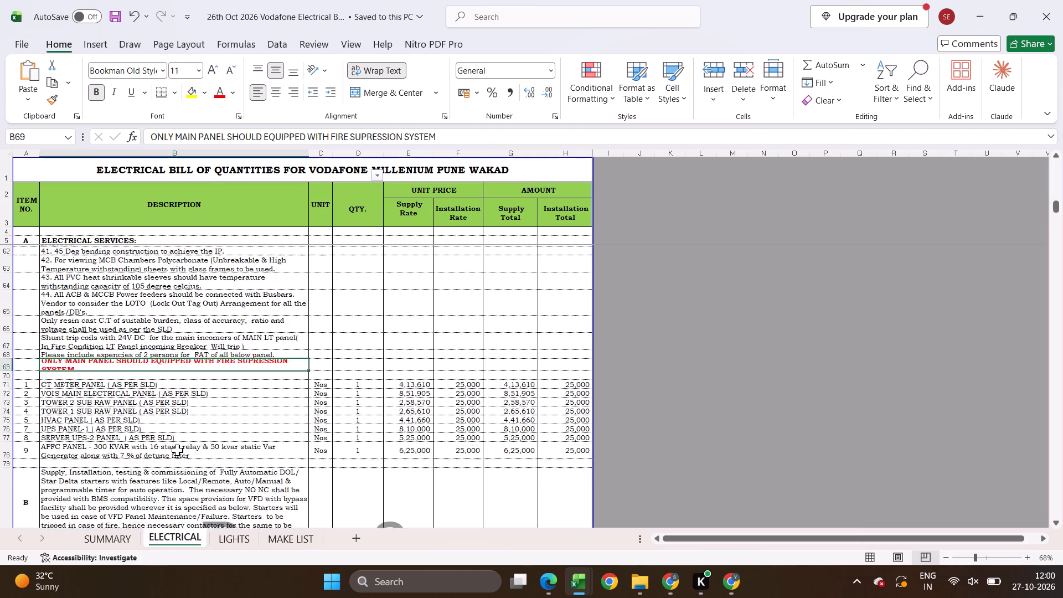
{"action": "scroll", "coordinate": [177, 450], "scroll_direction": "down", "scroll_amount": 16}
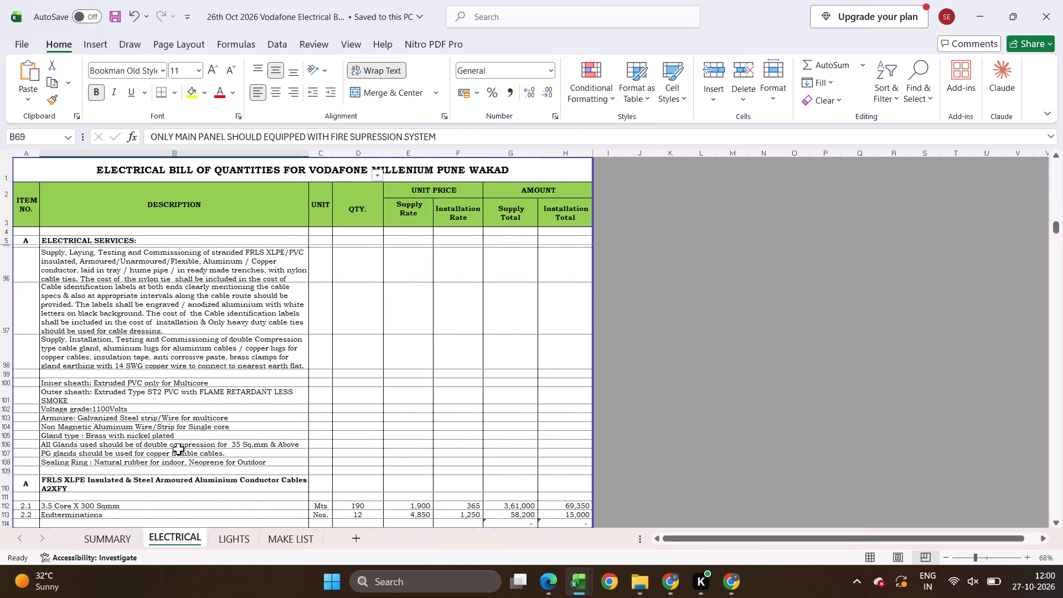
{"action": "scroll", "coordinate": [178, 449], "scroll_direction": "down", "scroll_amount": 9}
{"action": "scroll", "coordinate": [323, 441], "scroll_direction": "down", "scroll_amount": 17}
{"action": "left_click_drag", "start_coordinate": [389, 297], "coordinate": [448, 309]}
{"action": "scroll", "coordinate": [419, 425], "scroll_direction": "down", "scroll_amount": 3}
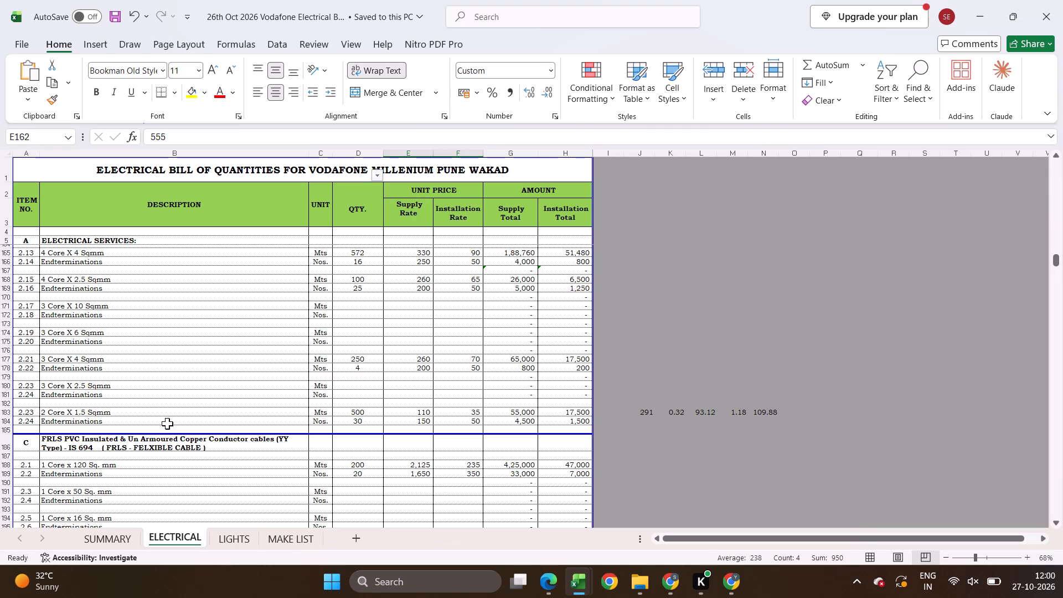
{"action": "left_click_drag", "start_coordinate": [164, 420], "coordinate": [452, 412]}
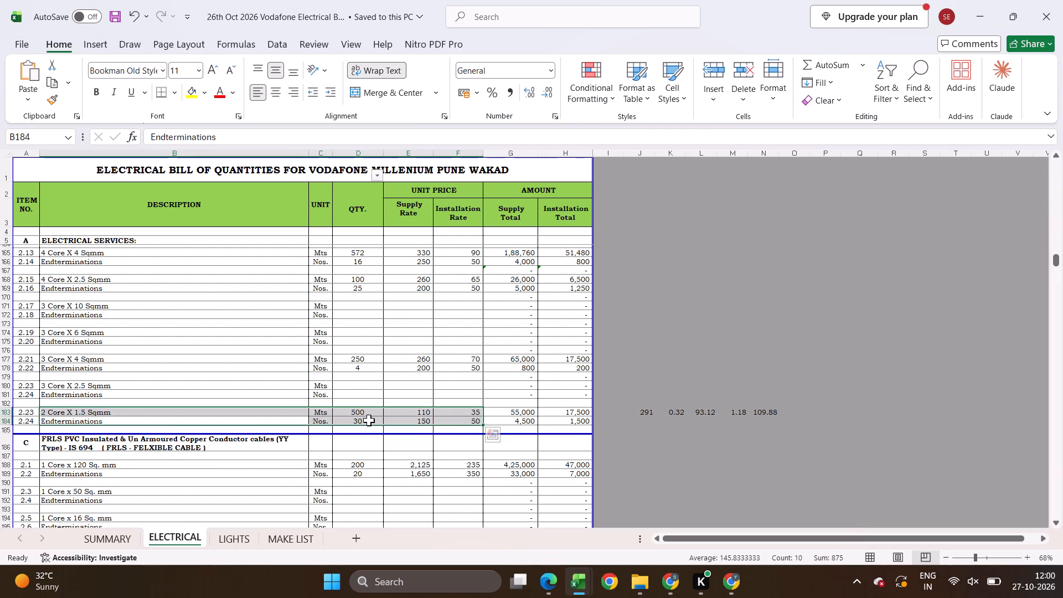
{"action": "scroll", "coordinate": [302, 477], "scroll_direction": "down", "scroll_amount": 7}
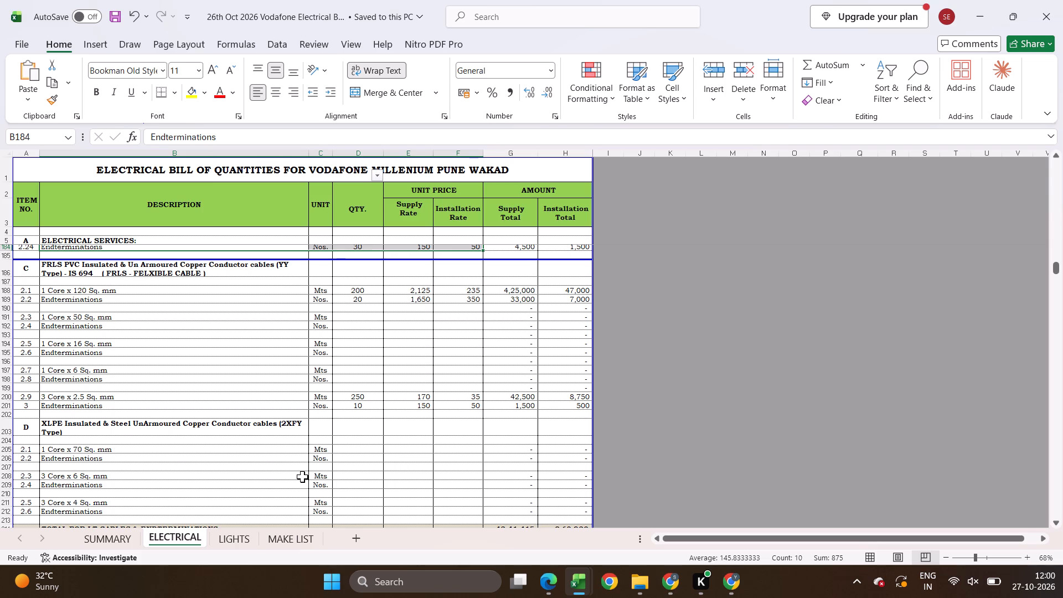
Examine the LIGHTS sheet's total amount against the totals for LANCE, Rippl, Legero and Arragstrom.
{"action": "left_click", "coordinate": [229, 538]}
{"action": "scroll", "coordinate": [492, 434], "scroll_direction": "down", "scroll_amount": 2}
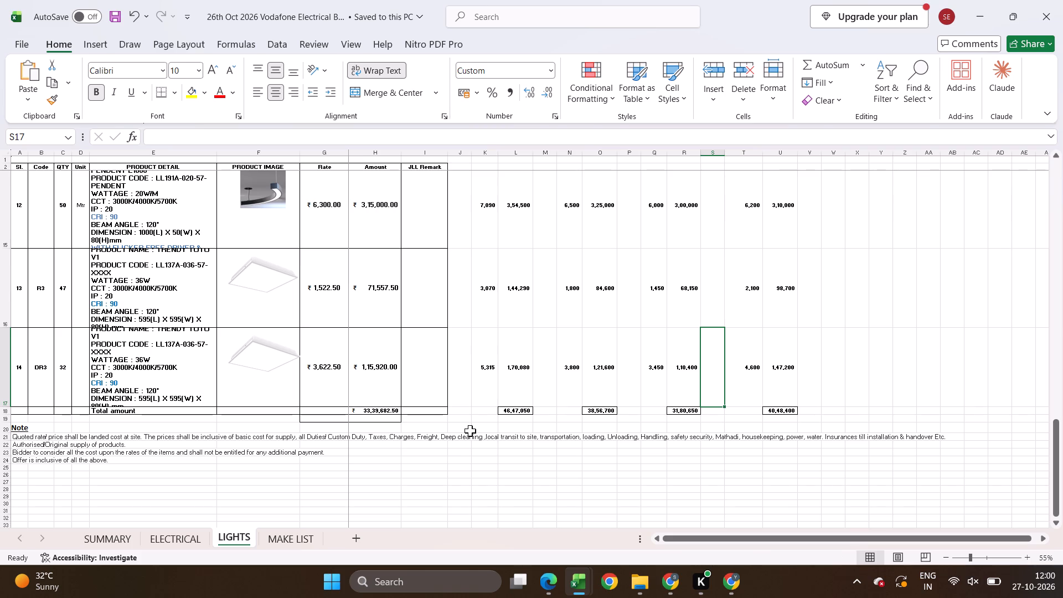
{"action": "left_click", "coordinate": [380, 411]}
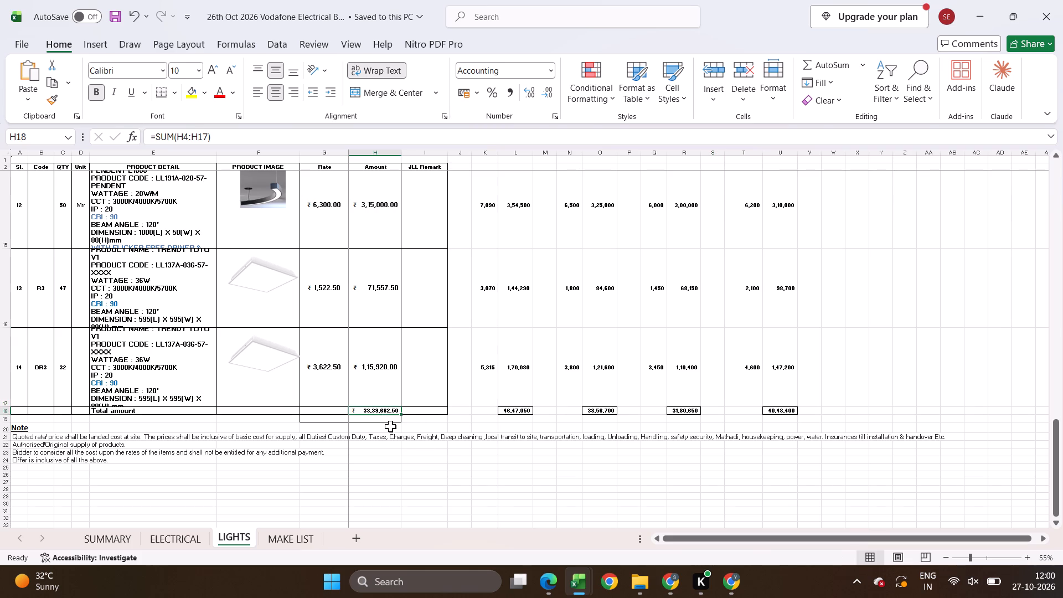
{"action": "left_click_drag", "start_coordinate": [499, 409], "coordinate": [719, 411]}
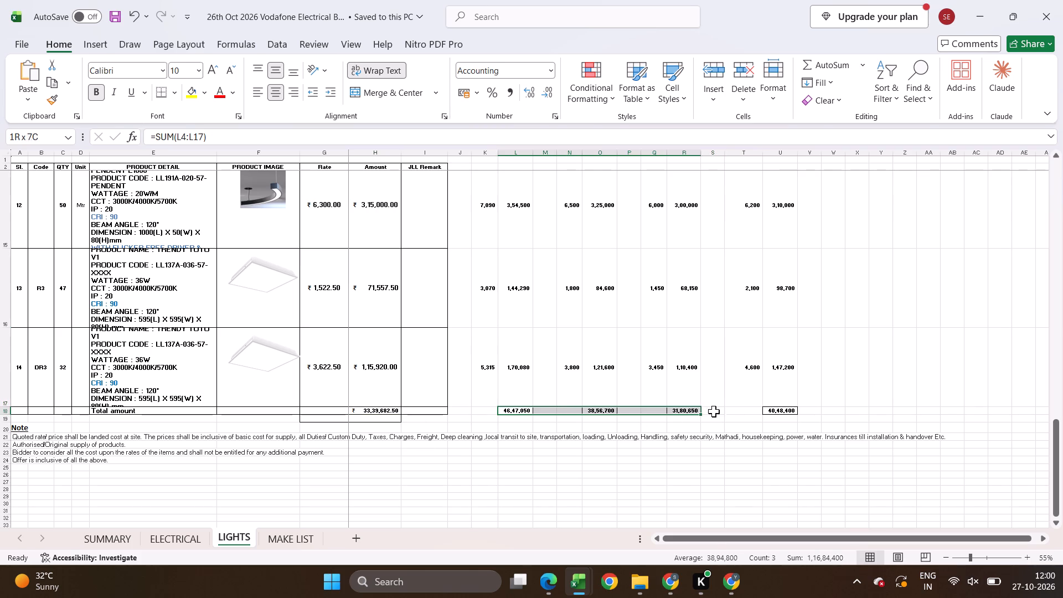
{"action": "left_click_drag", "start_coordinate": [719, 411], "coordinate": [760, 410]}
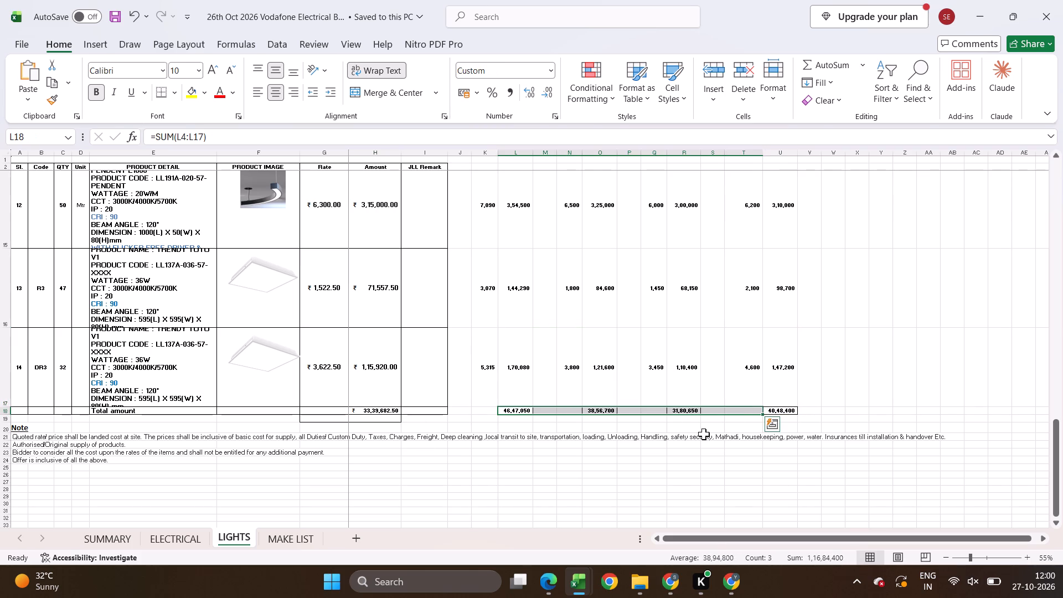
{"action": "middle_click_drag", "start_coordinate": [669, 445], "coordinate": [633, 209]}
{"action": "scroll", "coordinate": [519, 240], "scroll_direction": "up", "scroll_amount": 5}
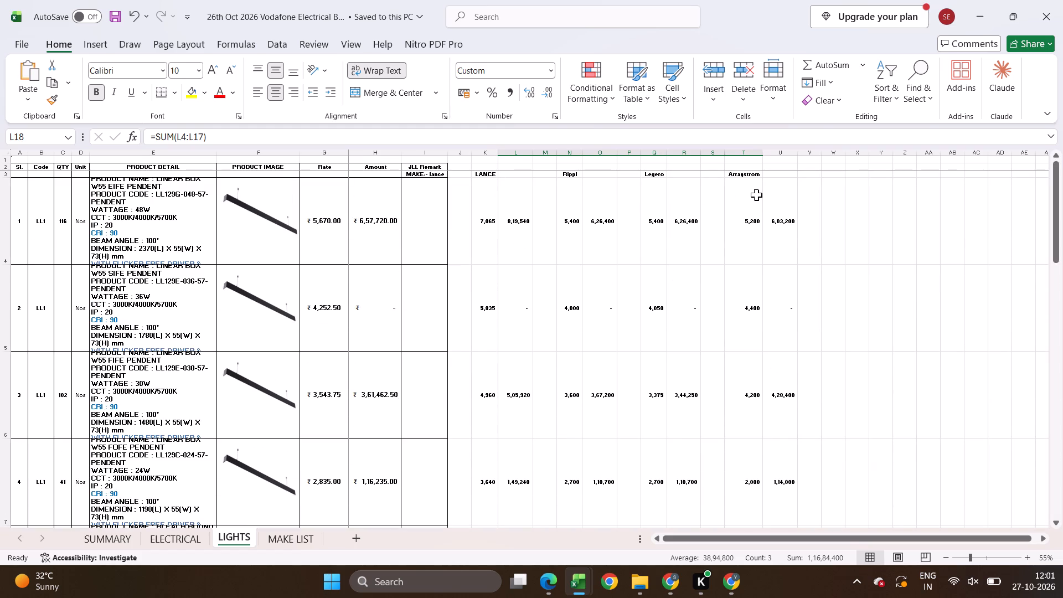
Review the fixture-by-fixture rates of the four light makes on the LIGHTS sheet, the LANCE total's formula and the JLL Remark make entry.
{"action": "scroll", "coordinate": [663, 231], "scroll_direction": "down", "scroll_amount": 5}
{"action": "scroll", "coordinate": [662, 320], "scroll_direction": "down", "scroll_amount": 8}
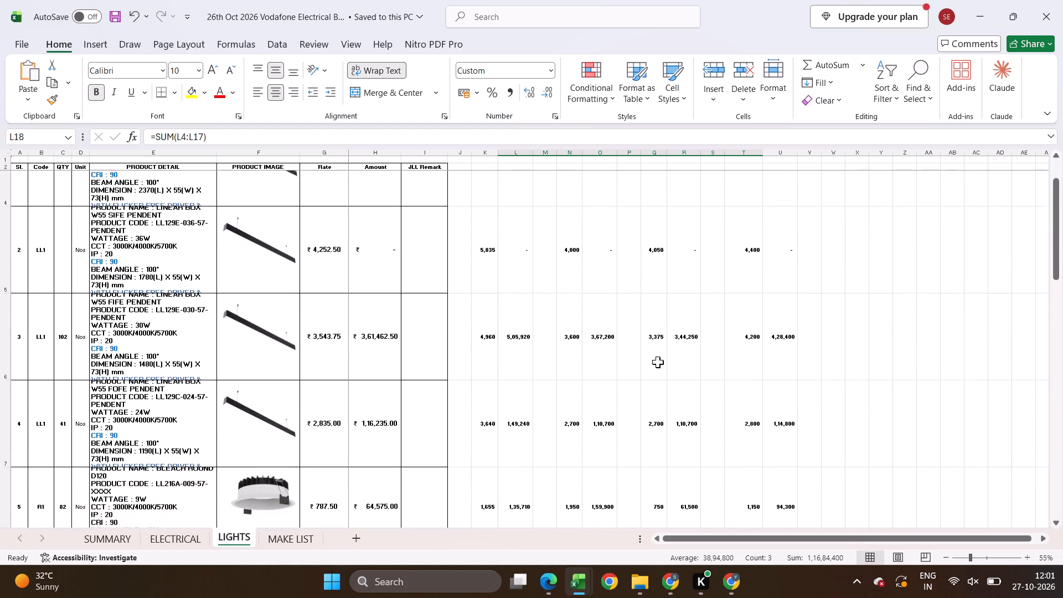
{"action": "scroll", "coordinate": [657, 363], "scroll_direction": "down", "scroll_amount": 10}
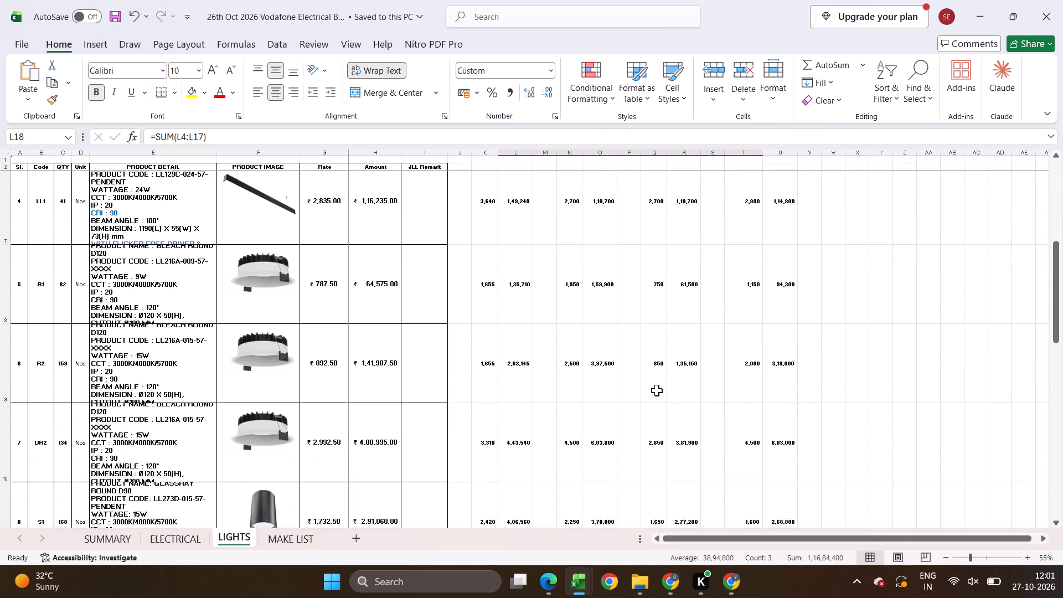
{"action": "scroll", "coordinate": [657, 390], "scroll_direction": "down", "scroll_amount": 4}
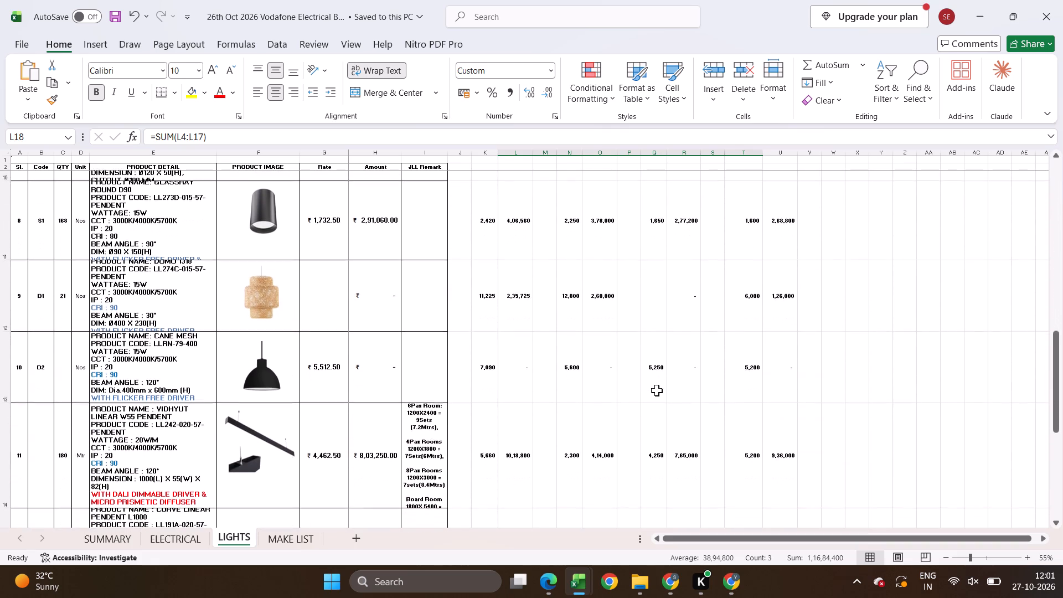
{"action": "scroll", "coordinate": [657, 390], "scroll_direction": "down", "scroll_amount": 5}
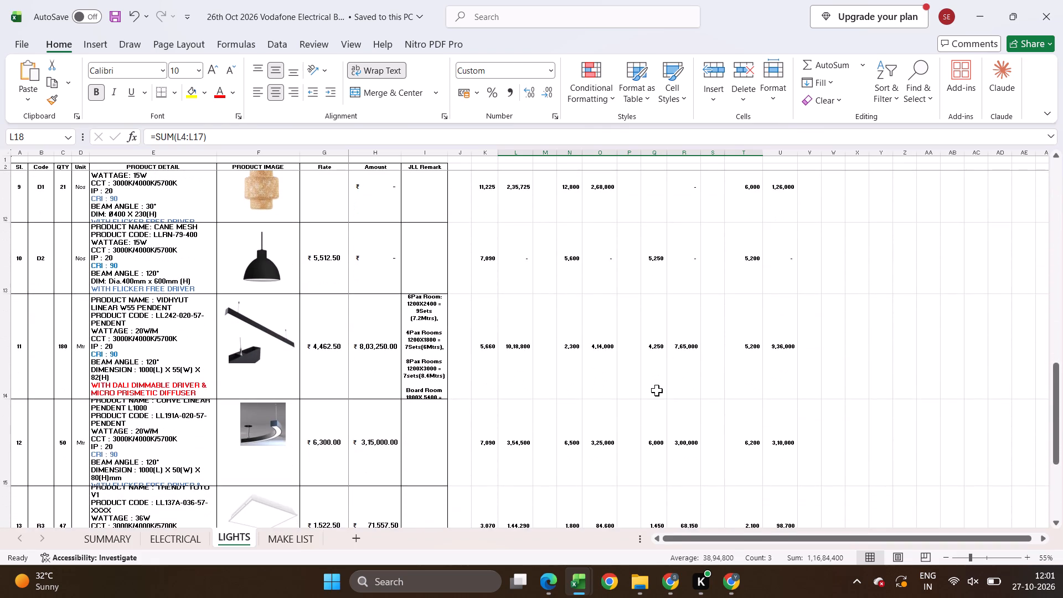
{"action": "scroll", "coordinate": [657, 390], "scroll_direction": "down", "scroll_amount": 7}
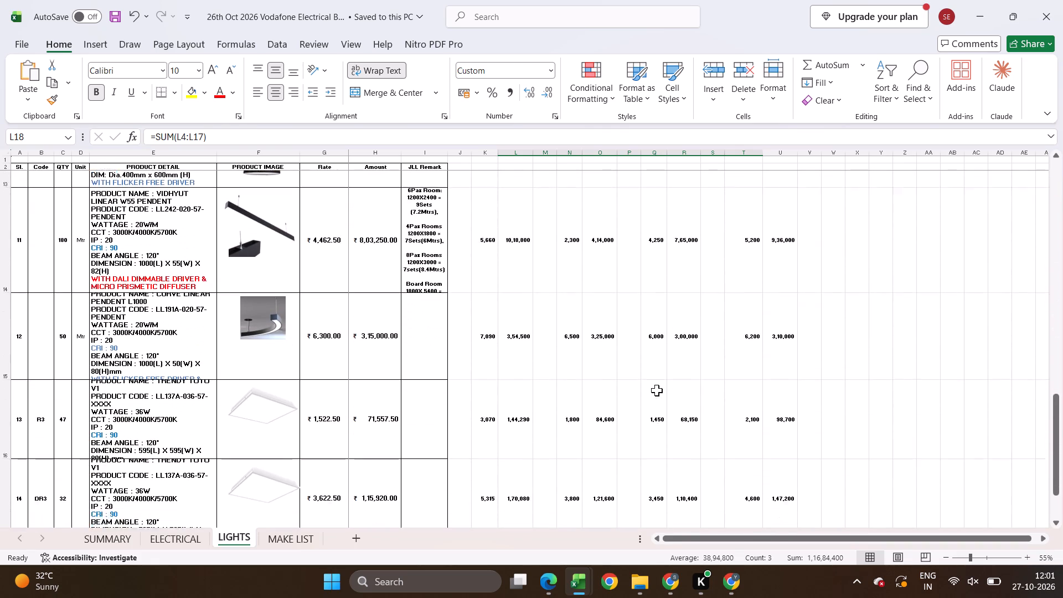
{"action": "scroll", "coordinate": [657, 390], "scroll_direction": "down", "scroll_amount": 1}
{"action": "left_click", "coordinate": [812, 451]}
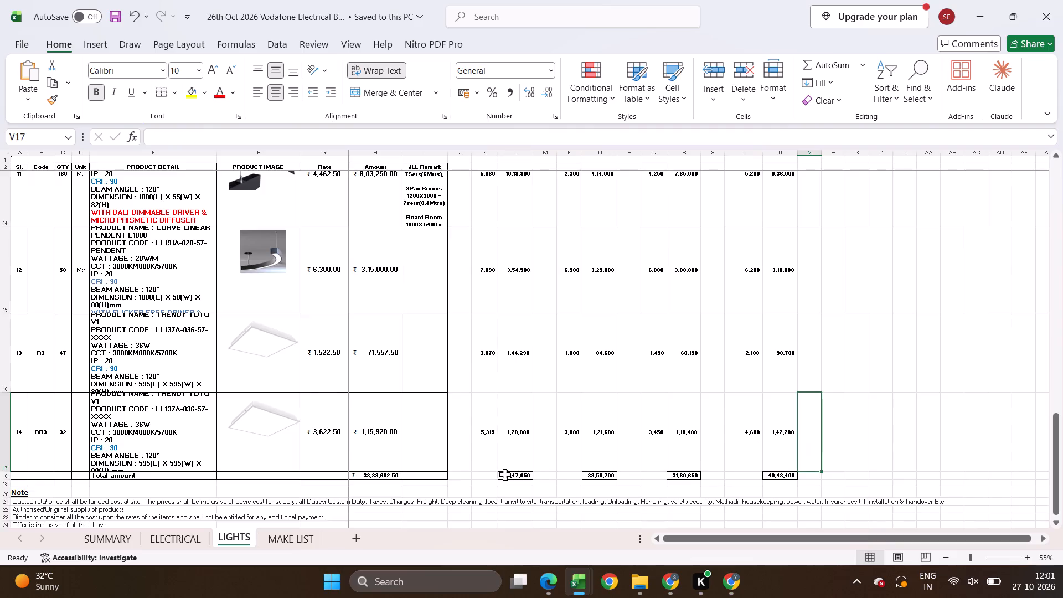
{"action": "left_click", "coordinate": [505, 475]}
{"action": "scroll", "coordinate": [525, 444], "scroll_direction": "up", "scroll_amount": 1}
{"action": "middle_click_drag", "start_coordinate": [525, 443], "coordinate": [503, 59]}
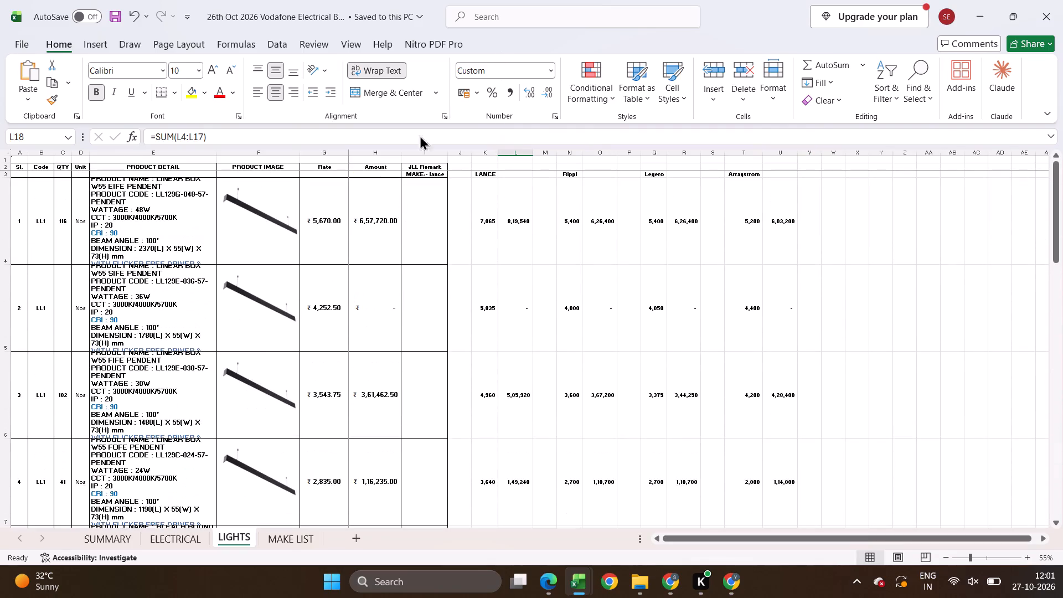
{"action": "left_click", "coordinate": [433, 178]}
{"action": "left_click", "coordinate": [422, 172]}
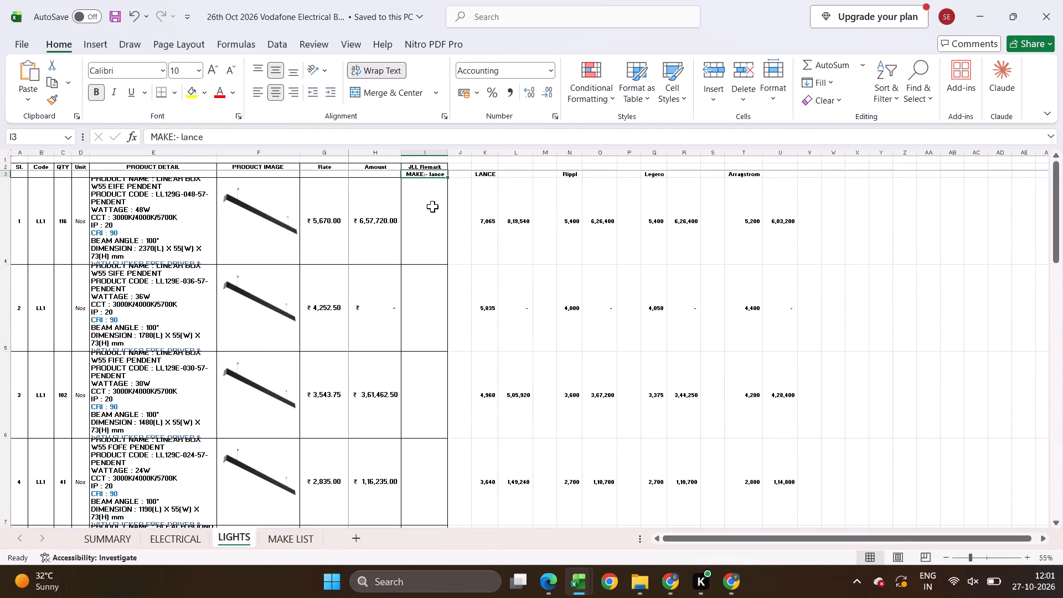
Check the 14th Oct BOQ's BOQ-Lights sheet, then review the light fixtures on the 26th Oct BOQ's LIGHTS sheet.
{"action": "key", "text": "alt+Tab"}
{"action": "left_click", "coordinate": [445, 299], "text": "alt"}
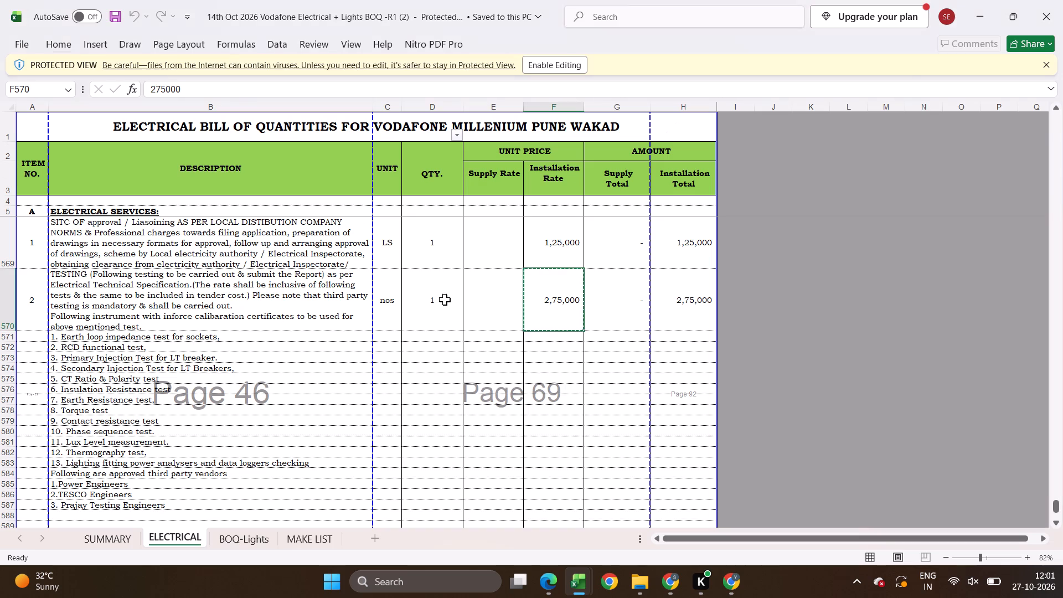
{"action": "left_click", "coordinate": [259, 539]}
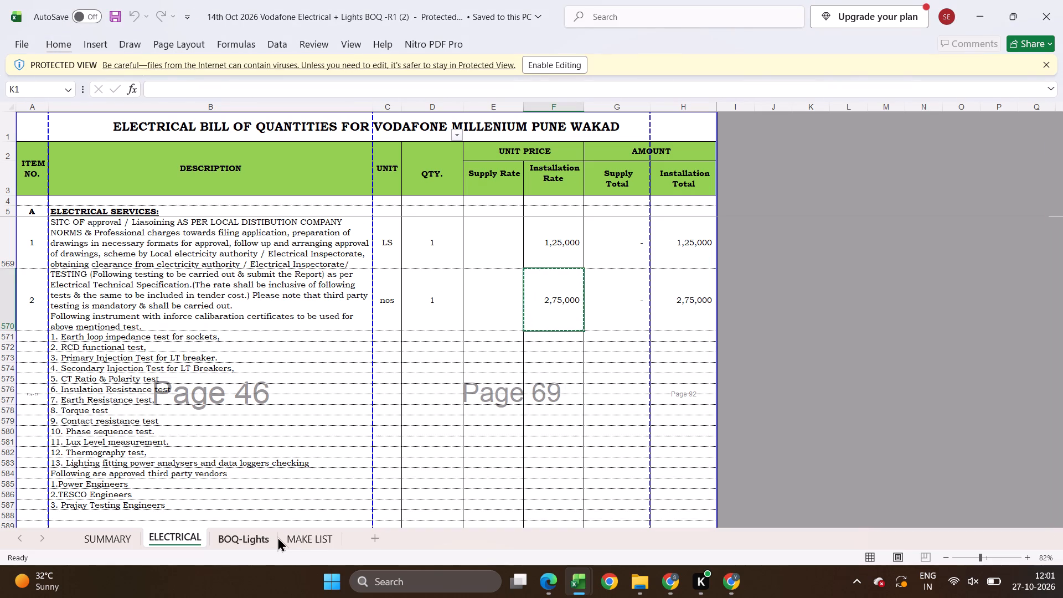
{"action": "key", "text": "alt+Tab"}
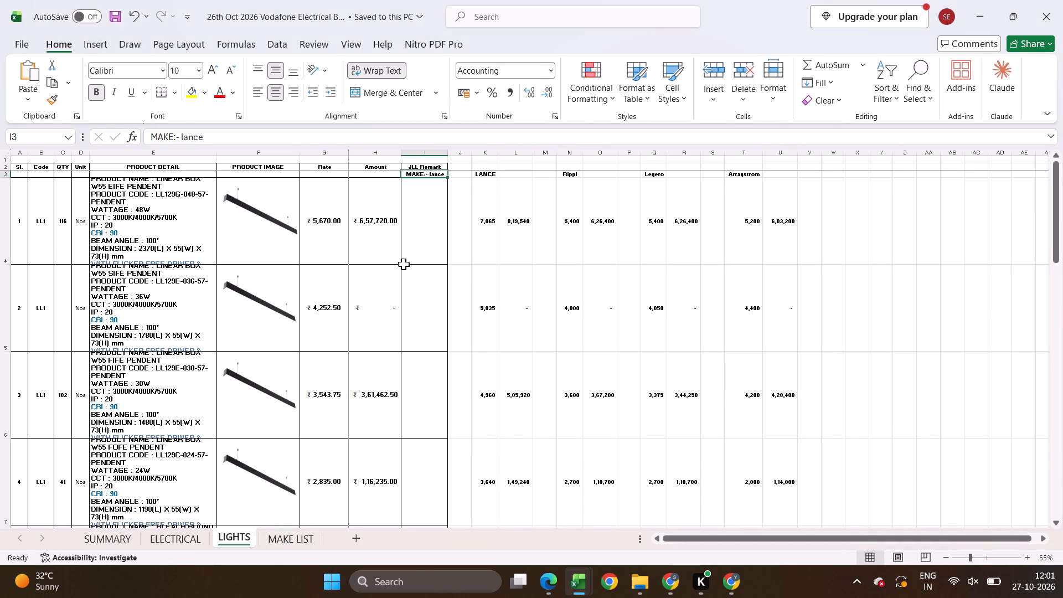
{"action": "scroll", "coordinate": [373, 367], "scroll_direction": "down", "scroll_amount": 7}
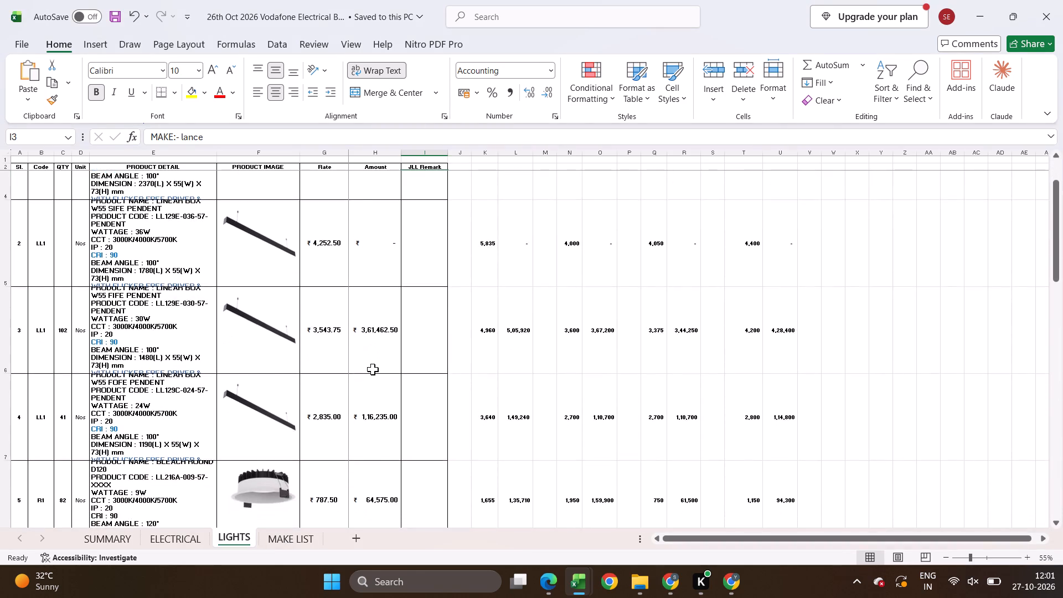
{"action": "scroll", "coordinate": [373, 369], "scroll_direction": "down", "scroll_amount": 2}
Return to the SUMMARY sheet's grand total and save the 26th Oct BOQ workbook.
{"action": "left_click", "coordinate": [109, 547]}
{"action": "scroll", "coordinate": [469, 480], "scroll_direction": "down", "scroll_amount": 6}
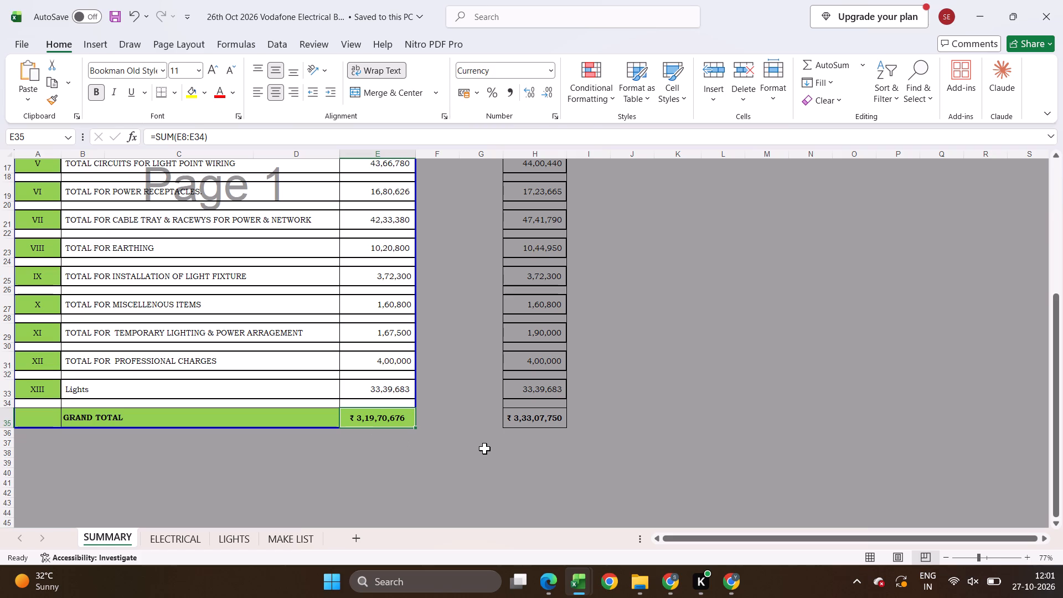
{"action": "key", "text": "ctrl+s"}
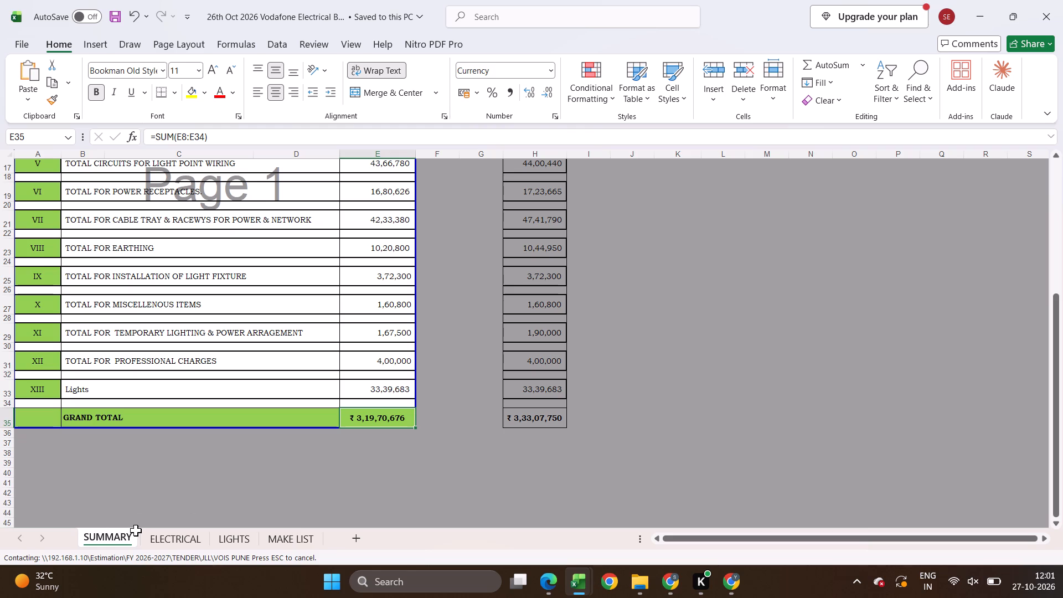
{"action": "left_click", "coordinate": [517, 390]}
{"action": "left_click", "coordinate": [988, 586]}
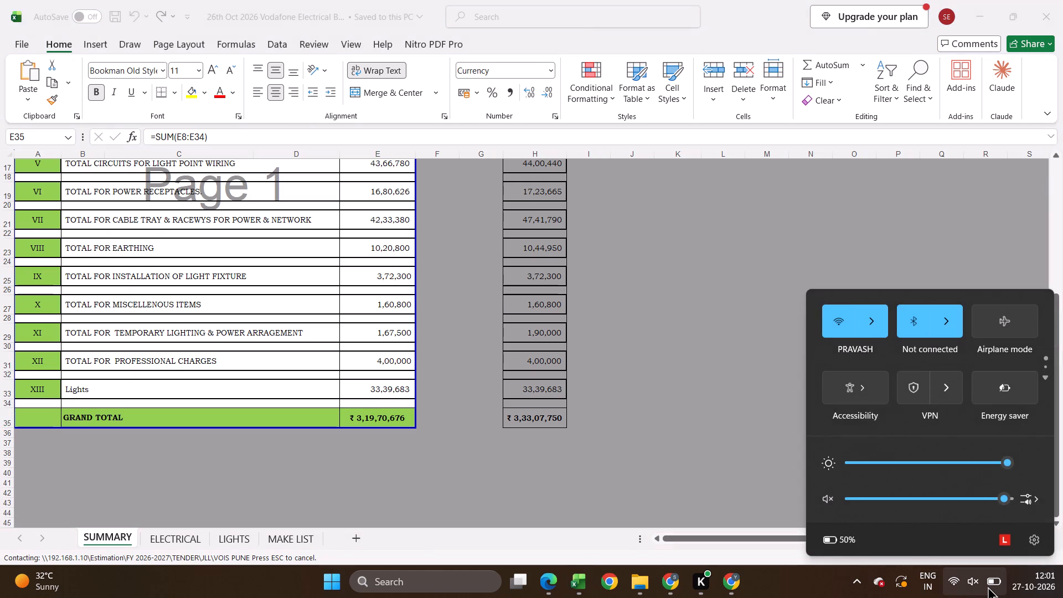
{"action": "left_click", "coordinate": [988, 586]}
Switch to File Explorer at the VOIS PUNE tender folder.
{"action": "left_click", "coordinate": [638, 586]}
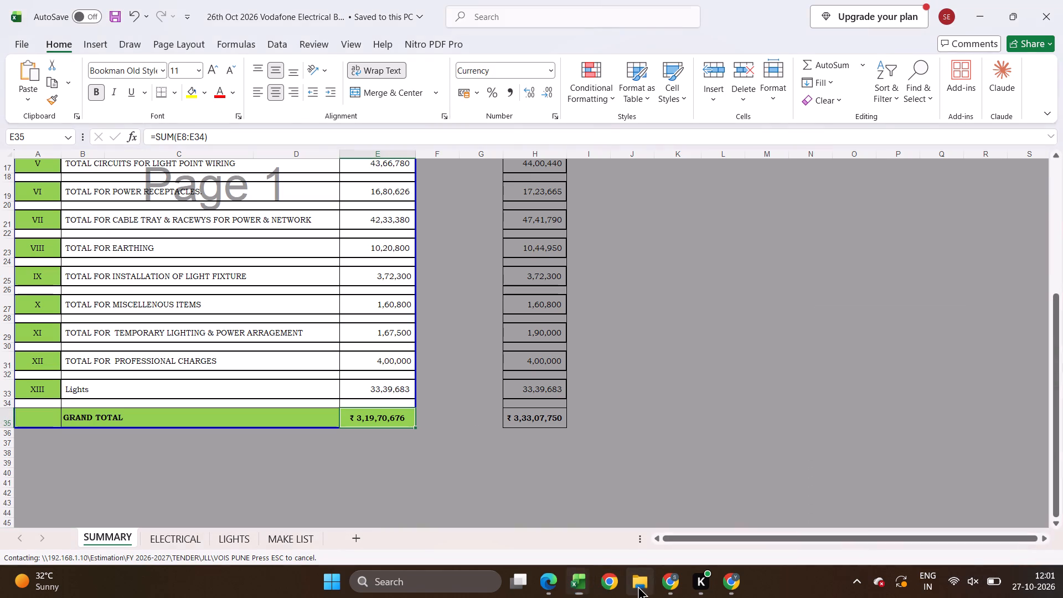
{"action": "left_click", "coordinate": [109, 45]}
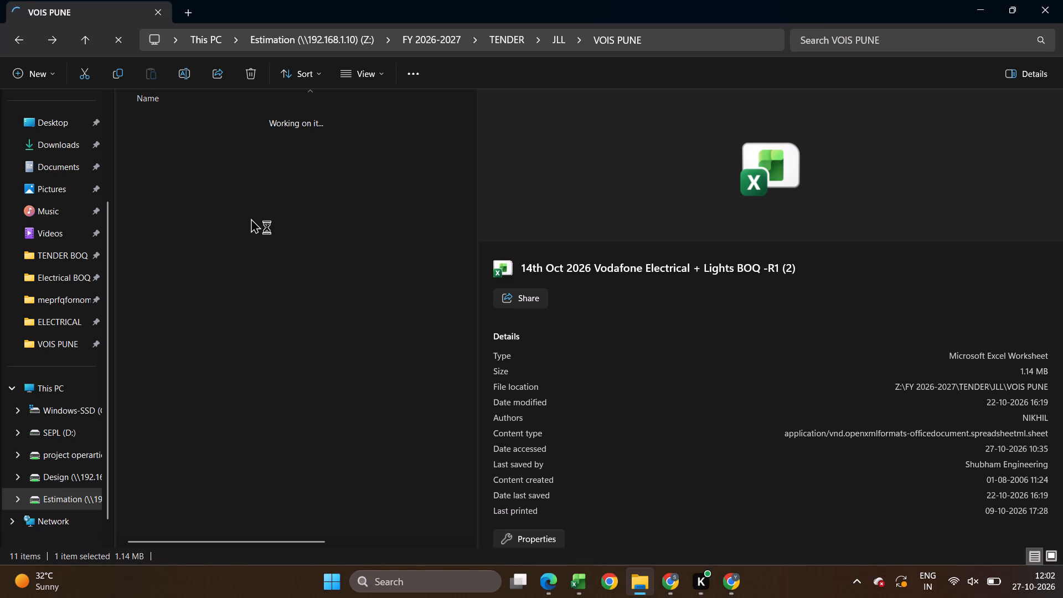
Switch back to the 26th Oct BOQ workbook and check the PREVIOUS SUBMITTED amounts column on the SUMMARY sheet.
{"action": "key", "text": "alt+Tab"}
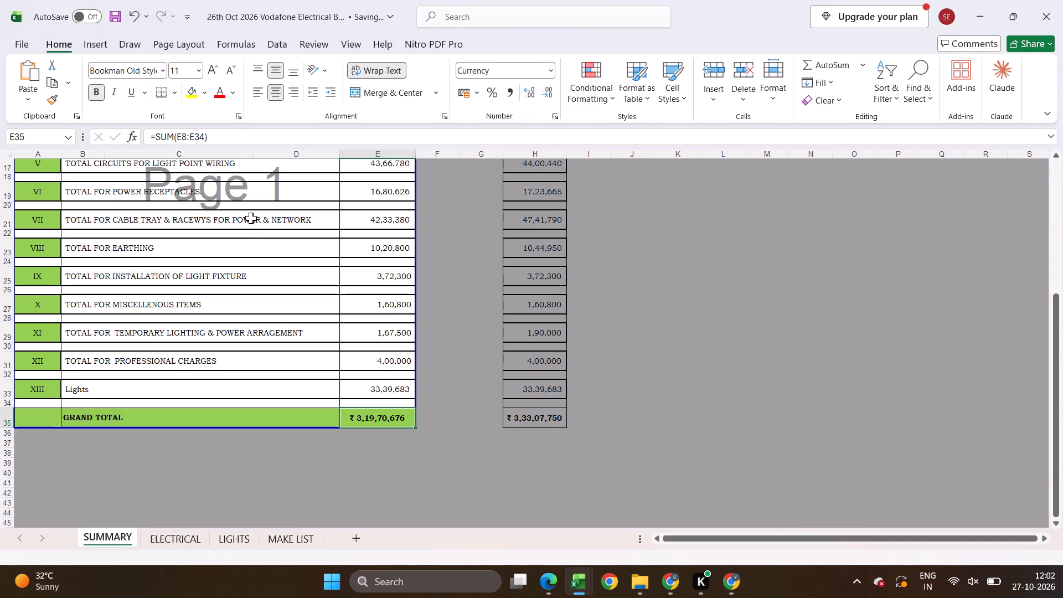
{"action": "left_click", "coordinate": [430, 331]}
{"action": "left_click", "coordinate": [549, 344]}
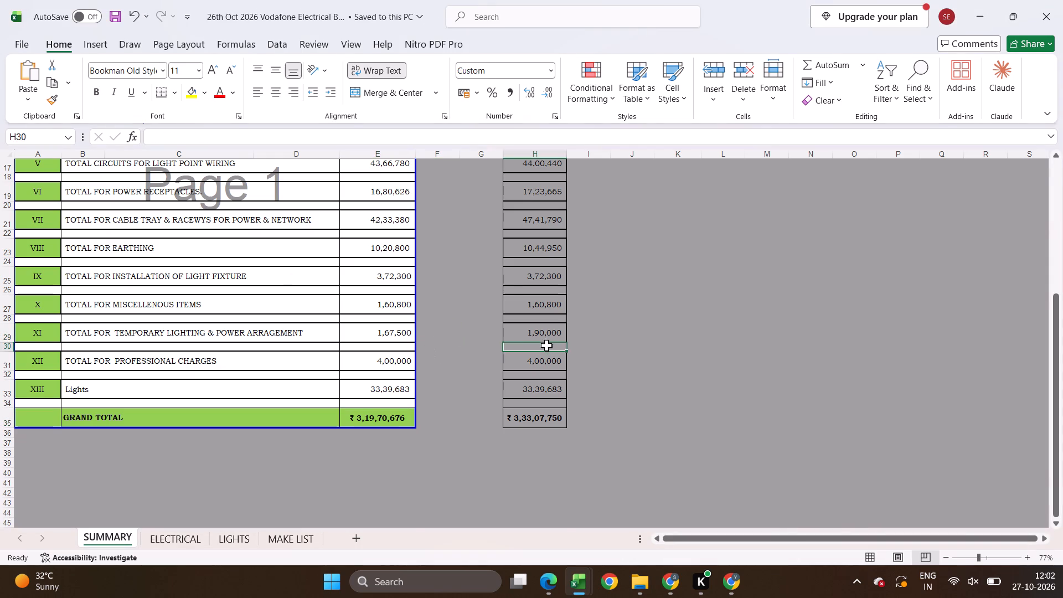
{"action": "middle_click_drag", "start_coordinate": [538, 403], "coordinate": [535, 178]}
{"action": "left_click", "coordinate": [528, 158]}
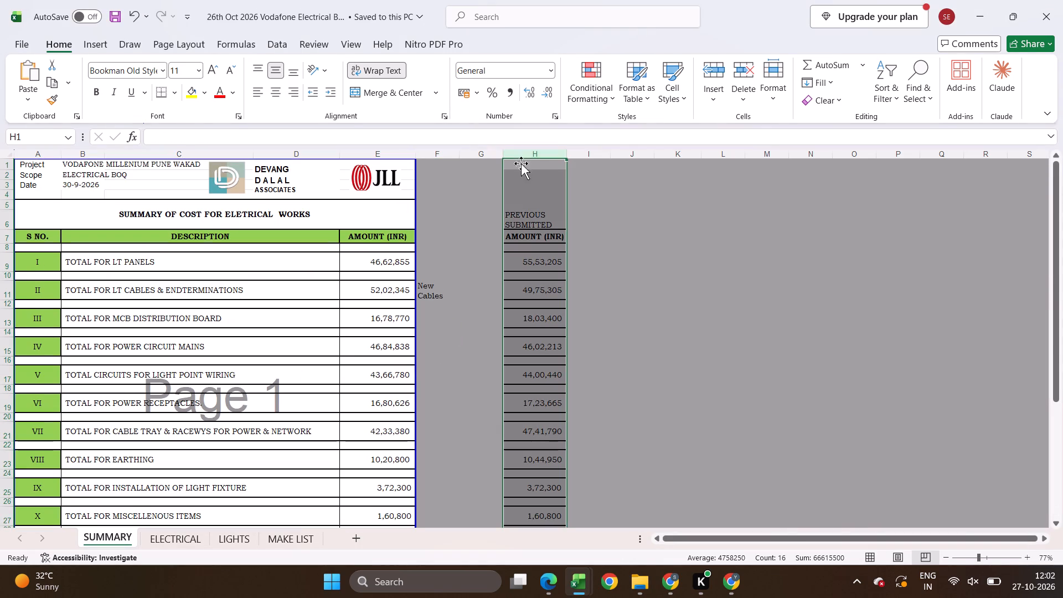
{"action": "scroll", "coordinate": [382, 265], "scroll_direction": "up", "scroll_amount": 3}
Check the computer's Wi-Fi connection and the available networks.
{"action": "left_click", "coordinate": [970, 574]}
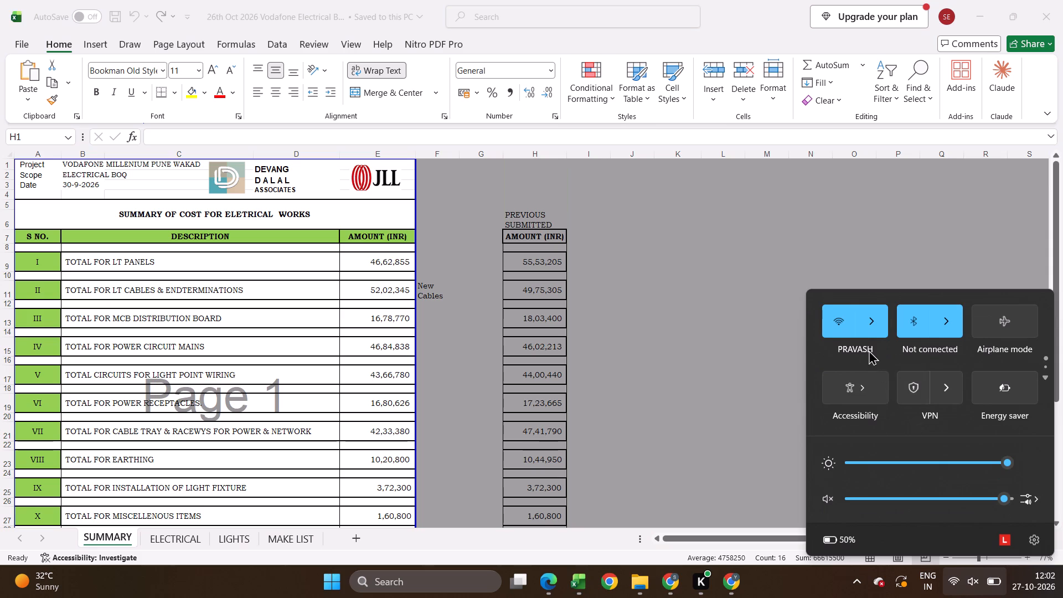
{"action": "left_click", "coordinate": [871, 329]}
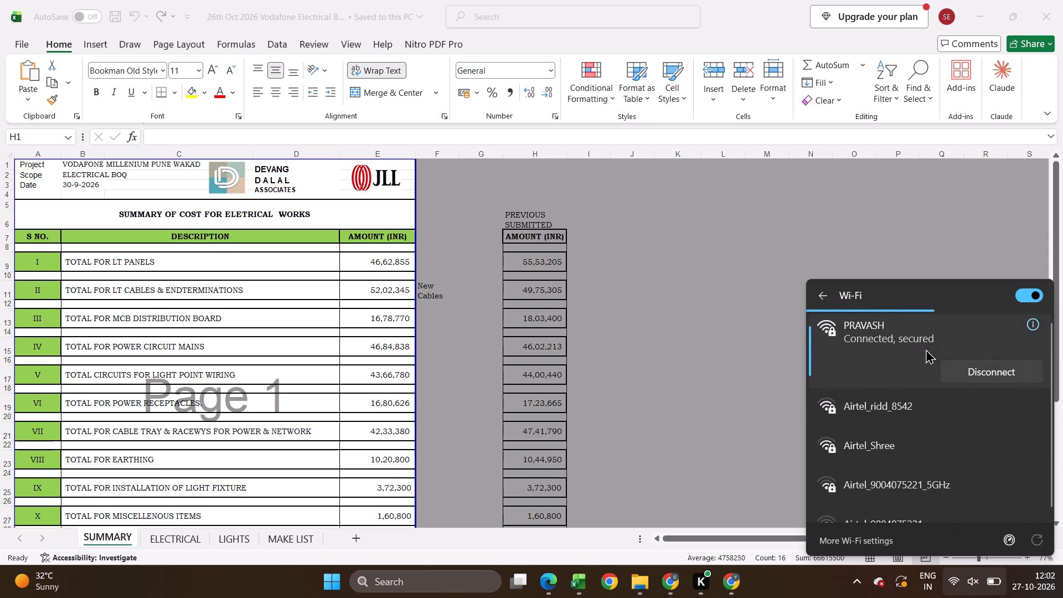
{"action": "scroll", "coordinate": [889, 414], "scroll_direction": "down", "scroll_amount": 2}
{"action": "left_click", "coordinate": [969, 579]}
Save the 26th Oct BOQ workbook.
{"action": "left_click", "coordinate": [446, 340]}
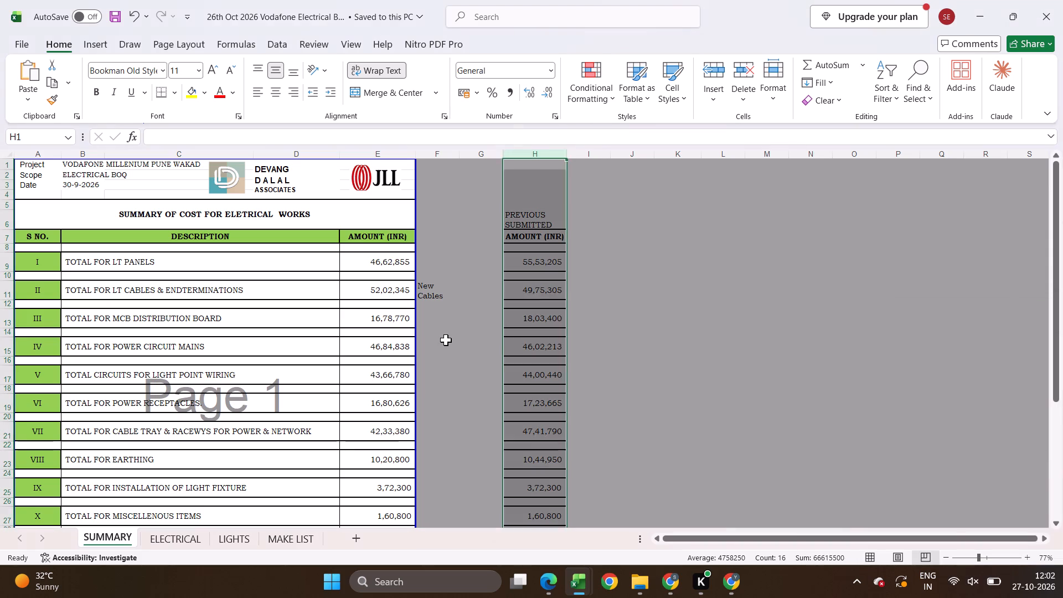
{"action": "key", "text": "ctrl+s"}
{"action": "key", "text": "Escape"}
Delete the PREVIOUS SUBMITTED amount column (column H) from the SUMMARY sheet.
{"action": "left_click", "coordinate": [538, 155]}
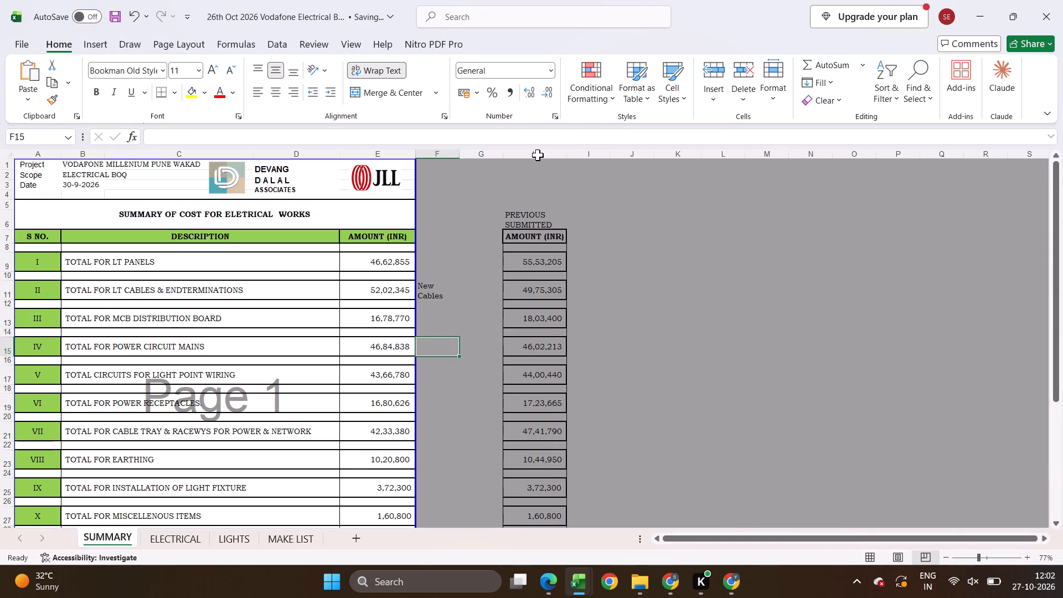
{"action": "left_click", "coordinate": [529, 153]}
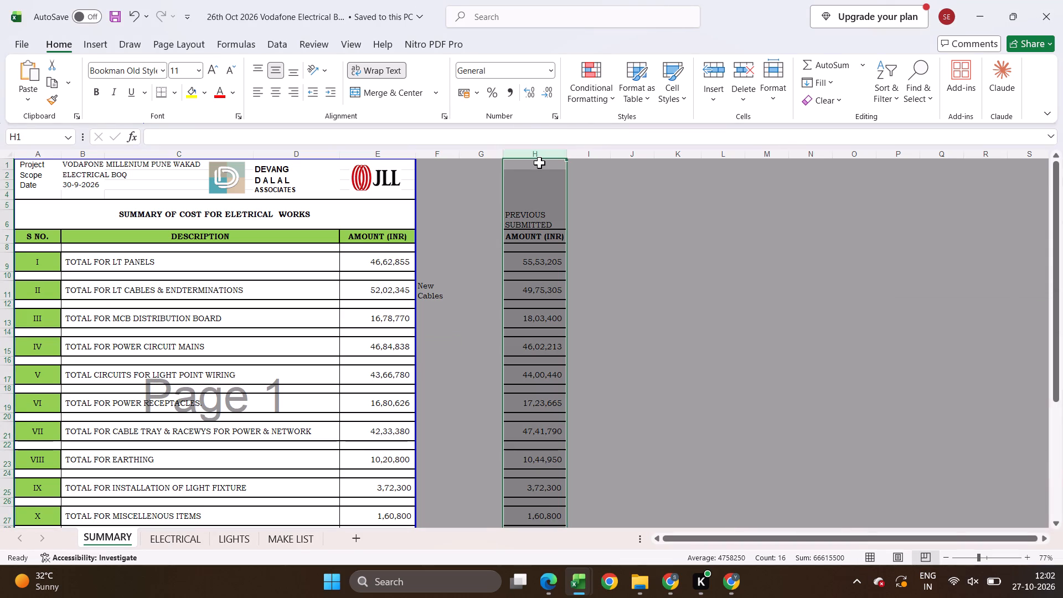
{"action": "key", "text": "ctrl+minus"}
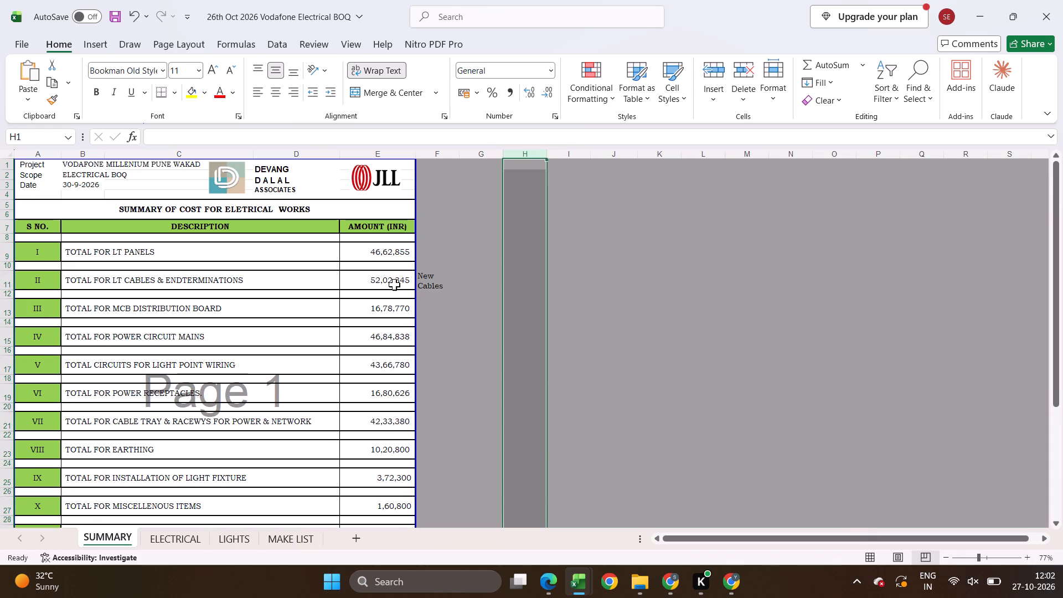
Clear the "New Cables" note beside the LT cables and end terminations total on the SUMMARY sheet.
{"action": "left_click", "coordinate": [419, 283]}
{"action": "left_click", "coordinate": [434, 280]}
{"action": "key", "text": "Delete"}
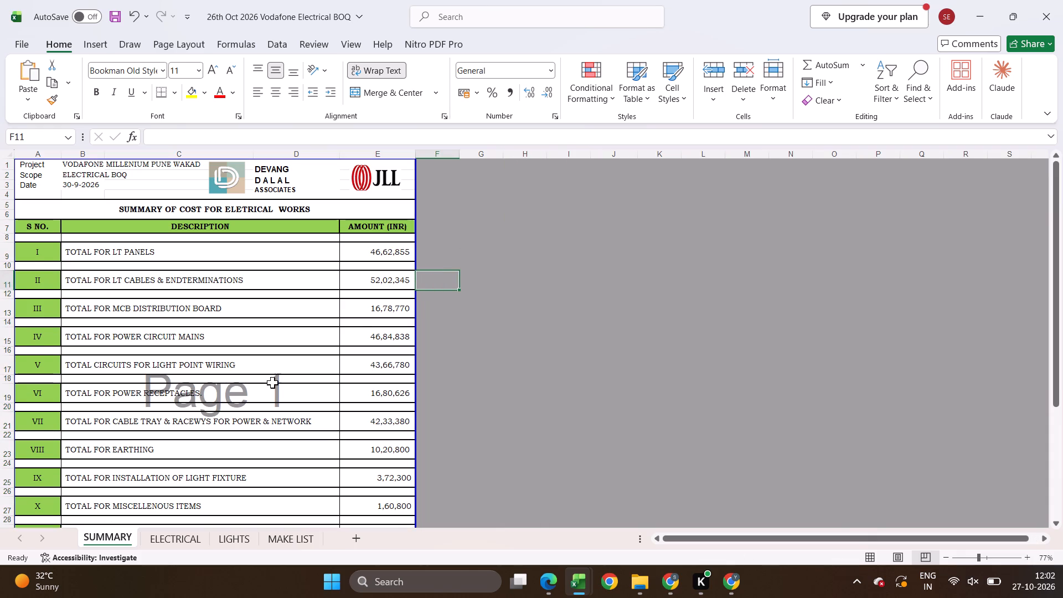
Delete columns J to N with the rate workings beside the ELECTRICAL sheet's bill of quantities and check that area down the sheet.
{"action": "left_click", "coordinate": [161, 534]}
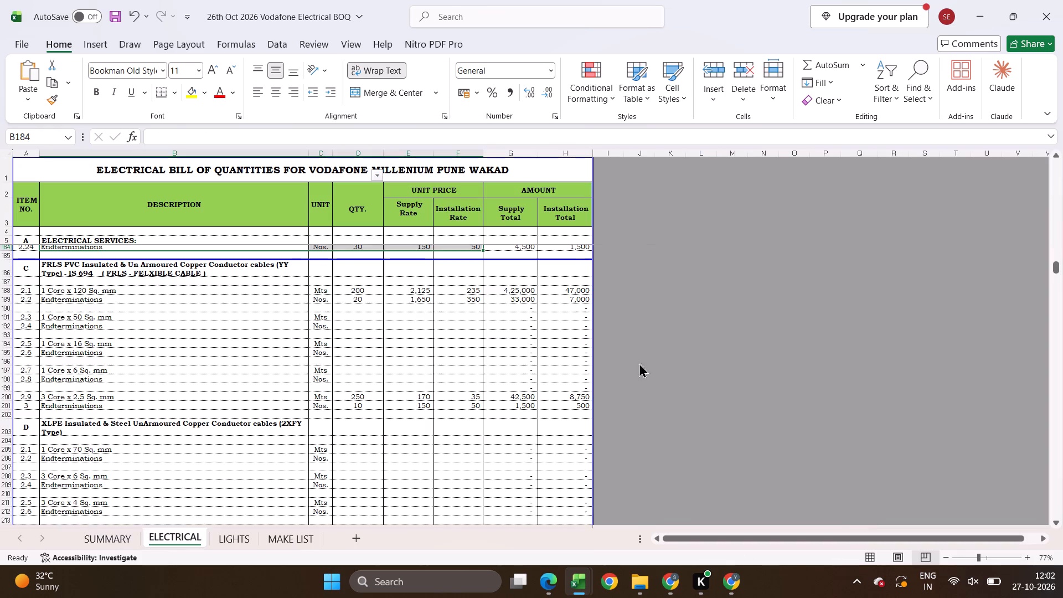
{"action": "left_click", "coordinate": [646, 353]}
{"action": "middle_click_drag", "start_coordinate": [628, 364], "coordinate": [635, 174]}
{"action": "left_click", "coordinate": [640, 154]}
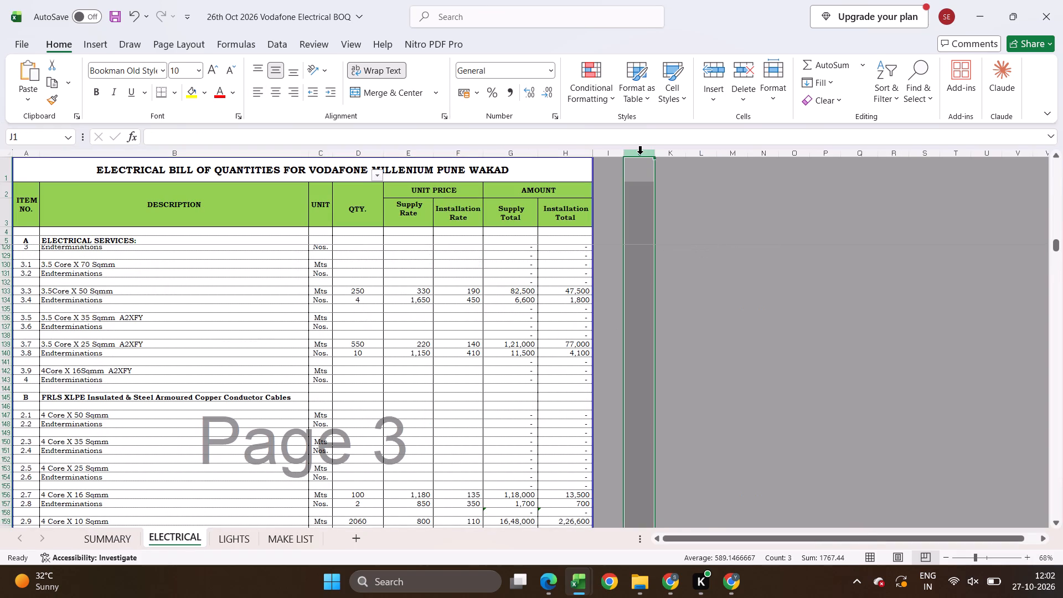
{"action": "key", "text": "shift+Right"}
{"action": "key", "text": "shift+Right"}
{"action": "key", "text": "shift+Right"}
{"action": "key", "text": "shift+Right"}
{"action": "key", "text": "ctrl+plus"}
{"action": "key", "text": "ctrl+minus"}
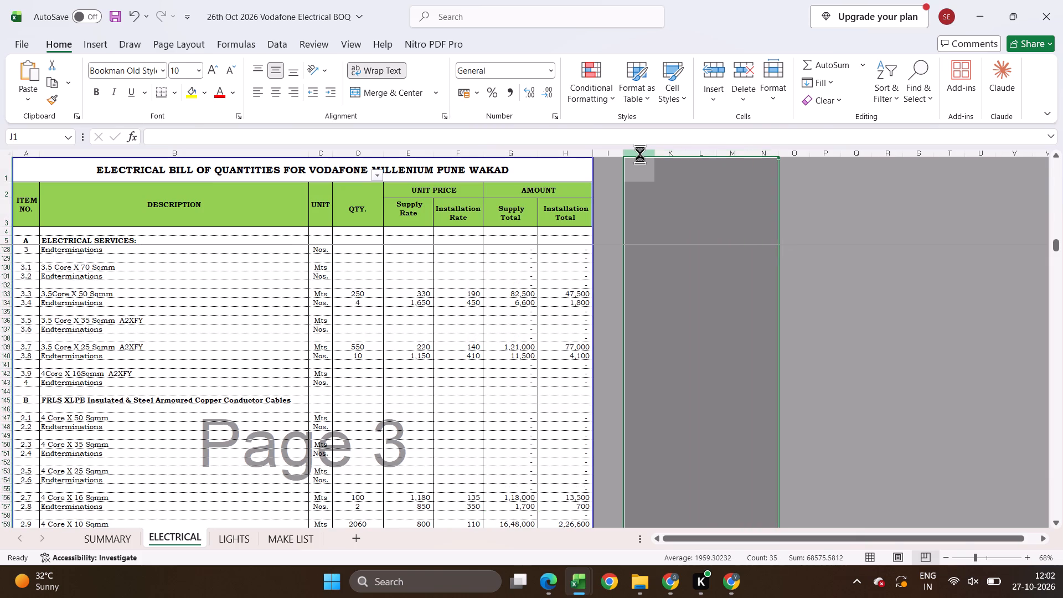
{"action": "scroll", "coordinate": [742, 241], "scroll_direction": "down", "scroll_amount": 1}
{"action": "left_click_drag", "start_coordinate": [1055, 249], "coordinate": [1049, 309]}
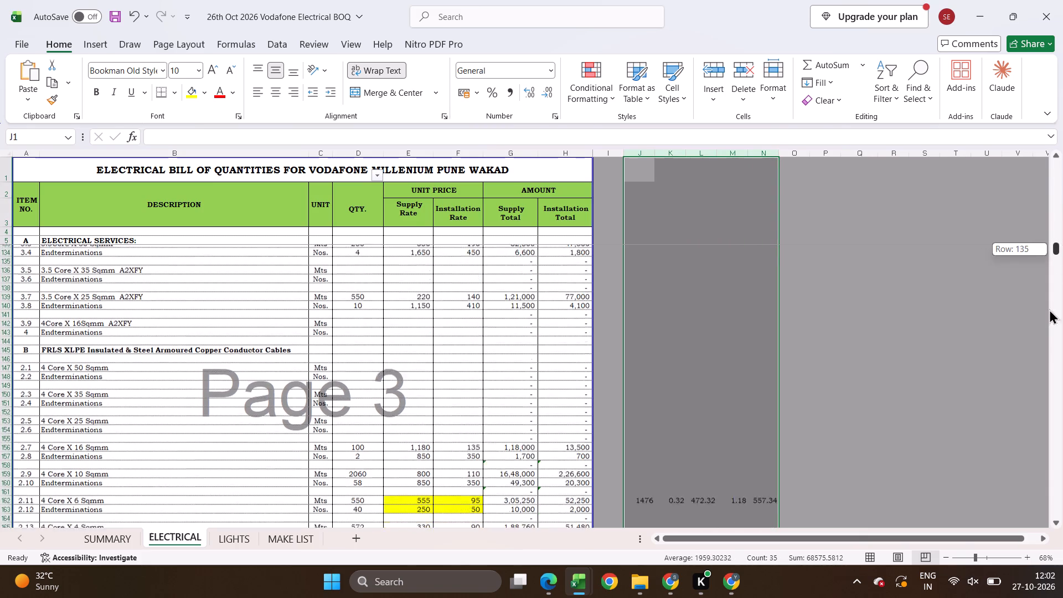
{"action": "left_click_drag", "start_coordinate": [1049, 309], "coordinate": [1047, 332]}
{"action": "key", "text": "ctrl+minus"}
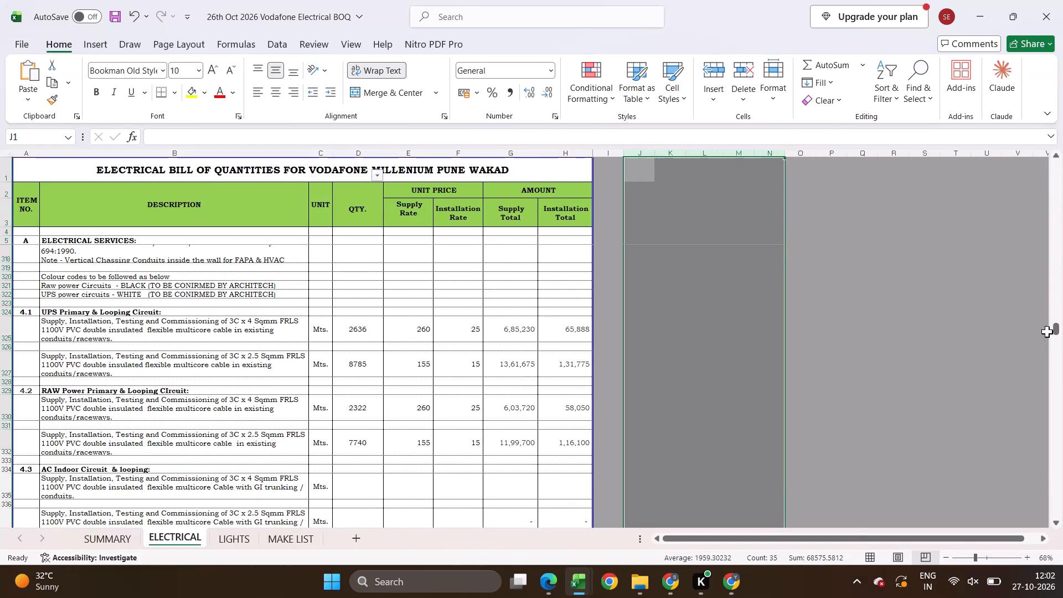
{"action": "scroll", "coordinate": [969, 338], "scroll_direction": "up", "scroll_amount": 19}
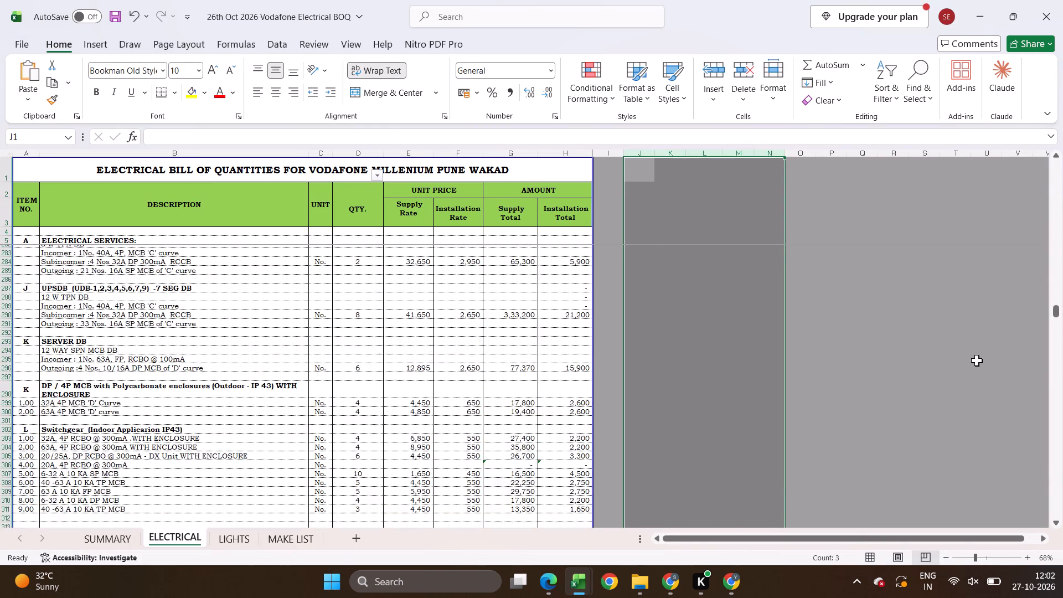
{"action": "scroll", "coordinate": [977, 360], "scroll_direction": "up", "scroll_amount": 12}
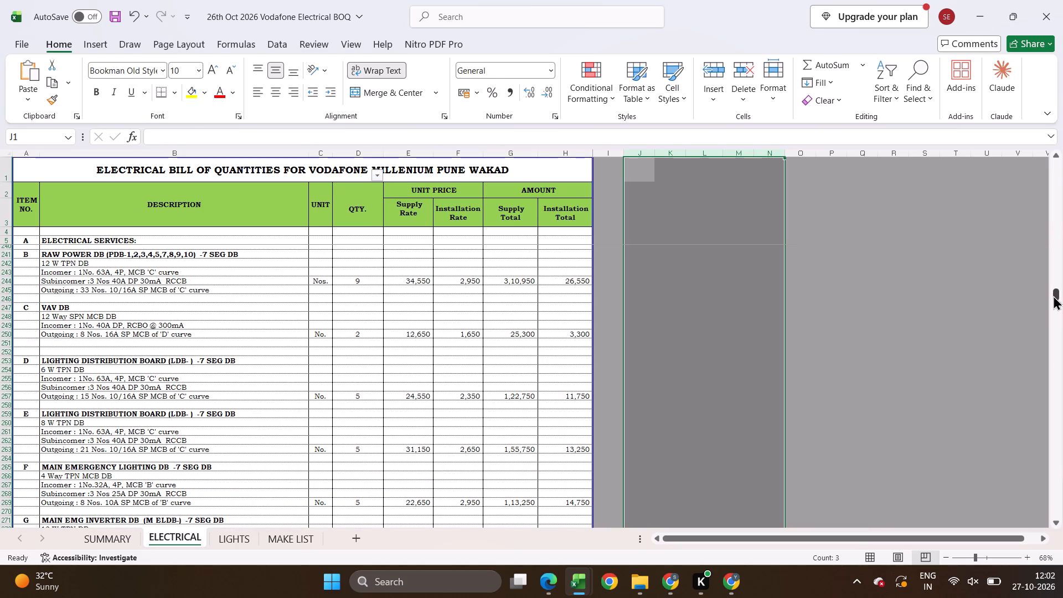
{"action": "left_click_drag", "start_coordinate": [1053, 295], "coordinate": [1054, 240]}
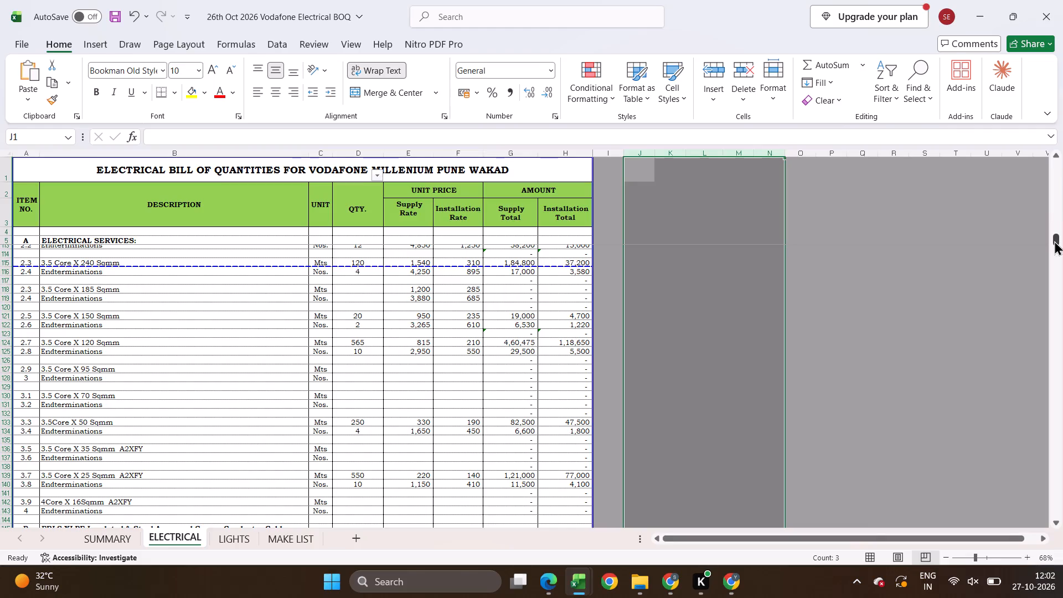
In File Explorer, go from TENDER to PADAM's Nomura Altimus Worli project RFQ folder and open the Nomura Altimus_Electrical Works Unlockedd workbook.
{"action": "key", "text": "alt+Tab"}
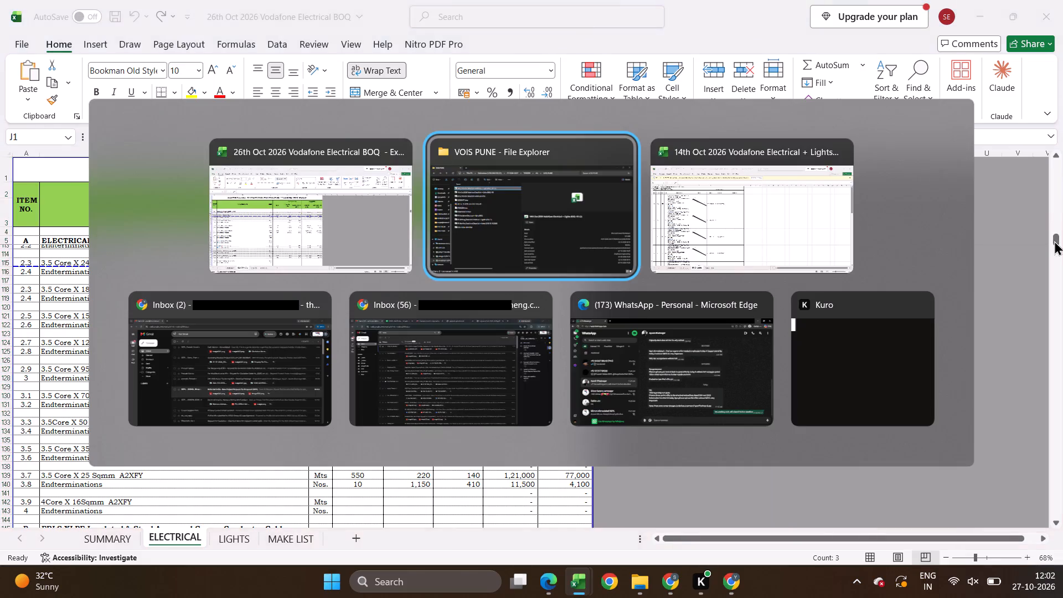
{"action": "left_click", "coordinate": [493, 37]}
{"action": "key", "text": "p"}
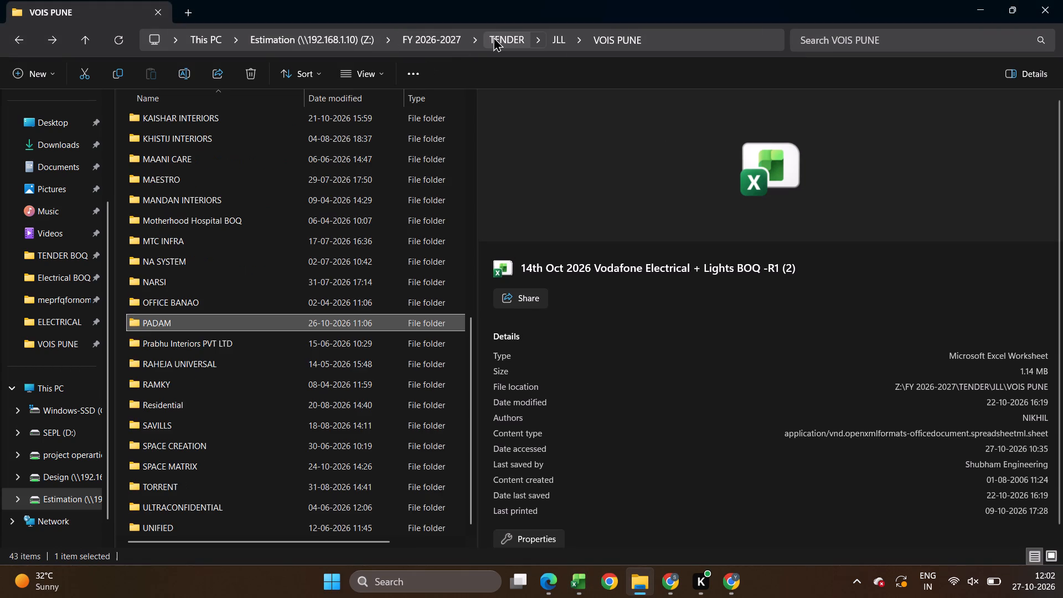
{"action": "key", "text": "Return"}
{"action": "key", "text": "n"}
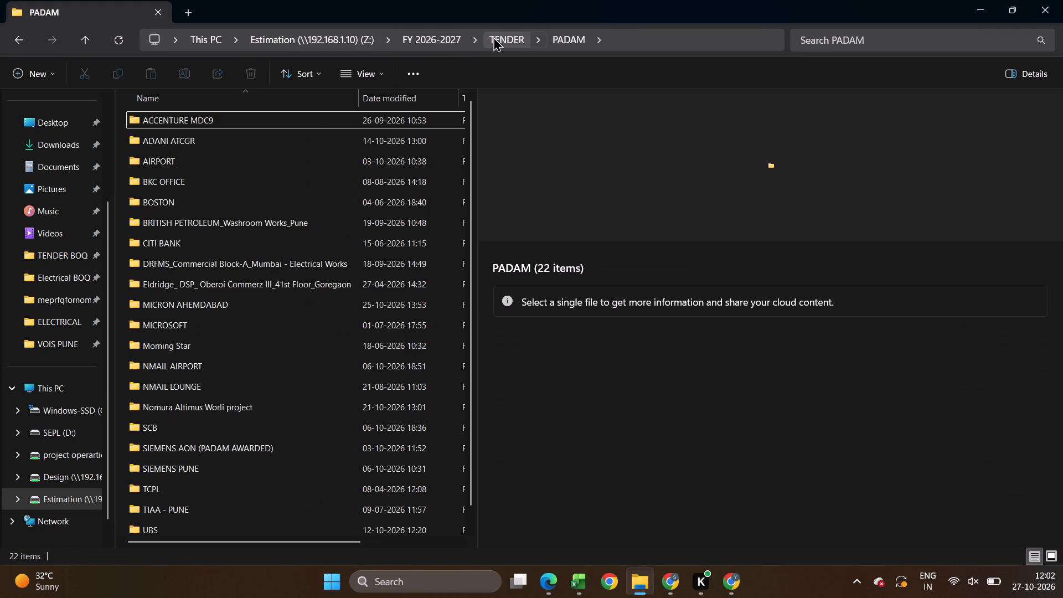
{"action": "key", "text": "Down"}
{"action": "key", "text": "Down"}
{"action": "key", "text": "Return"}
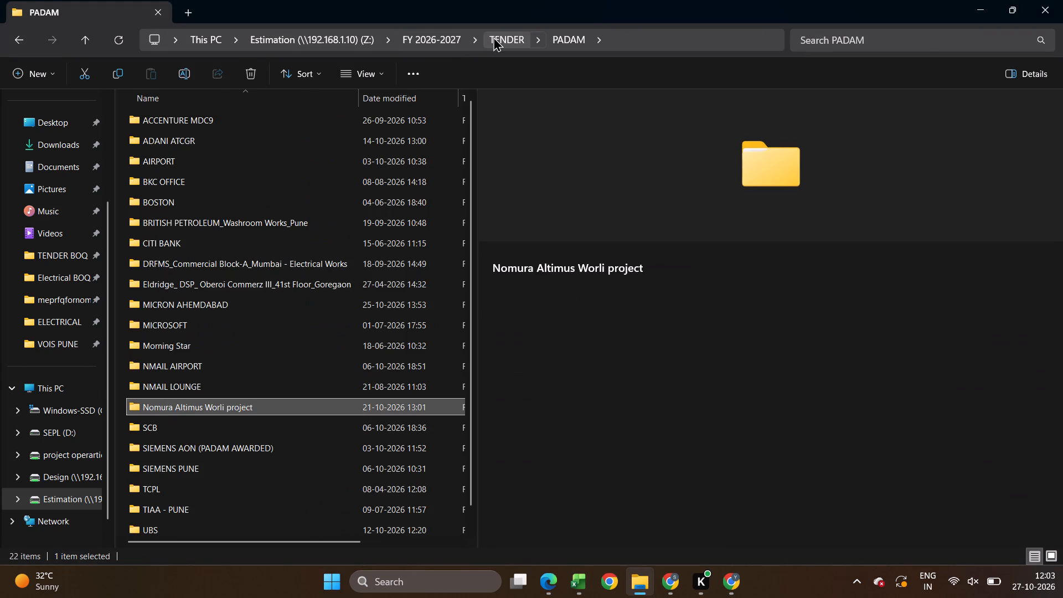
{"action": "key", "text": "Down"}
{"action": "key", "text": "Up"}
{"action": "key", "text": "Return"}
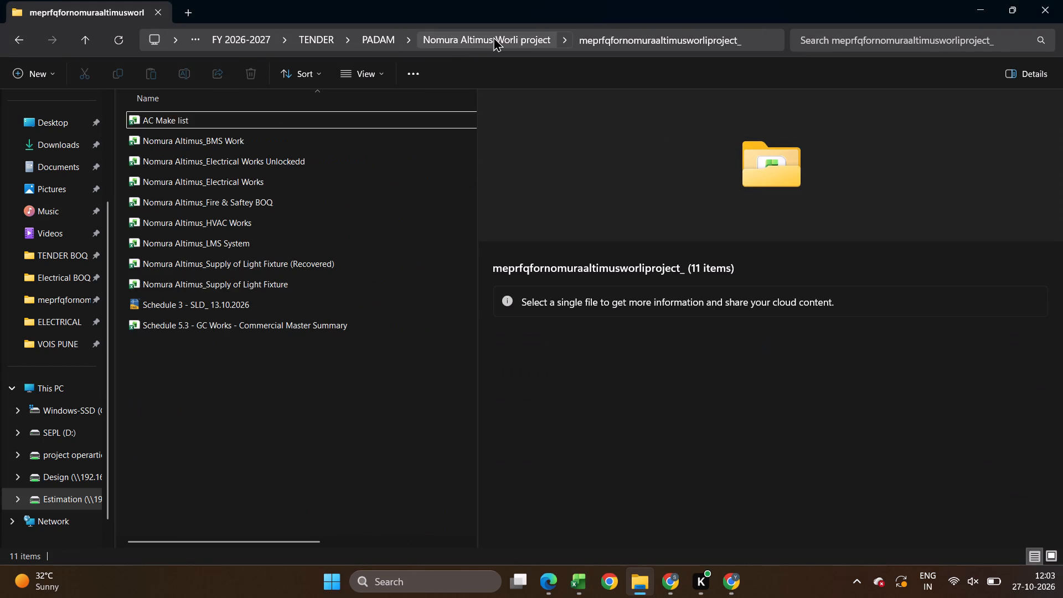
{"action": "key", "text": "Down"}
{"action": "key", "text": "Down"}
{"action": "key", "text": "Return"}
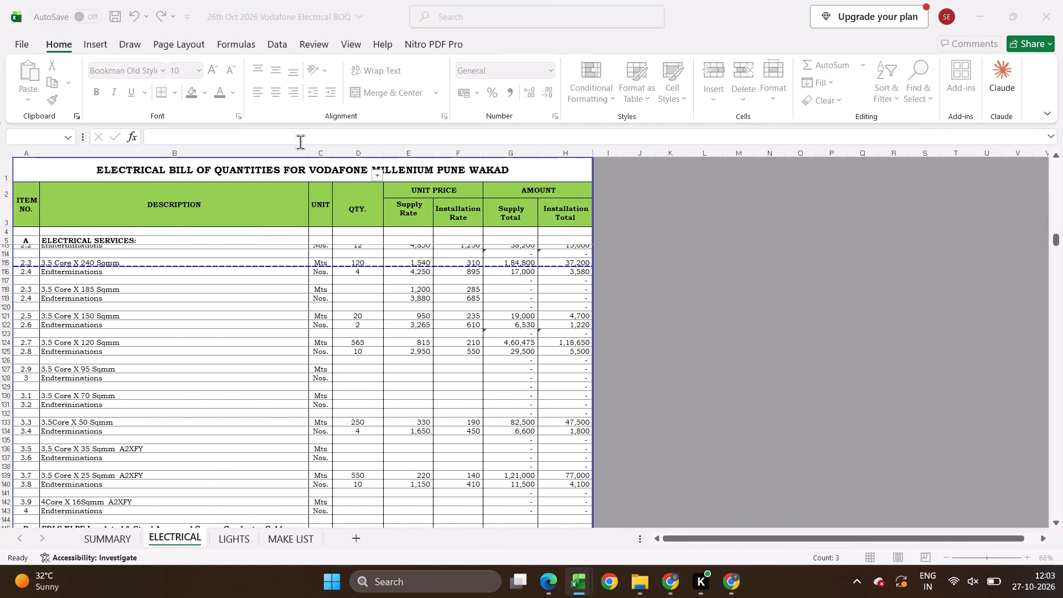
Check the Summary _Electrical sheet's per-area figure and point wiring total formulas, and enable editing of the workbook.
{"action": "left_click", "coordinate": [245, 533]}
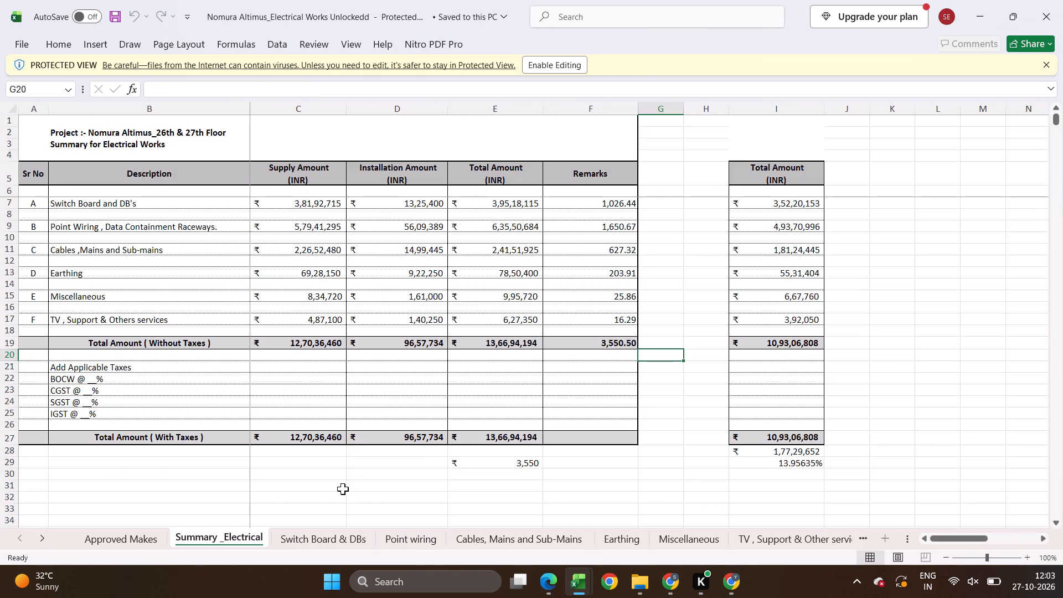
{"action": "left_click", "coordinate": [491, 461]}
{"action": "scroll", "coordinate": [639, 466], "scroll_direction": "up", "scroll_amount": 2}
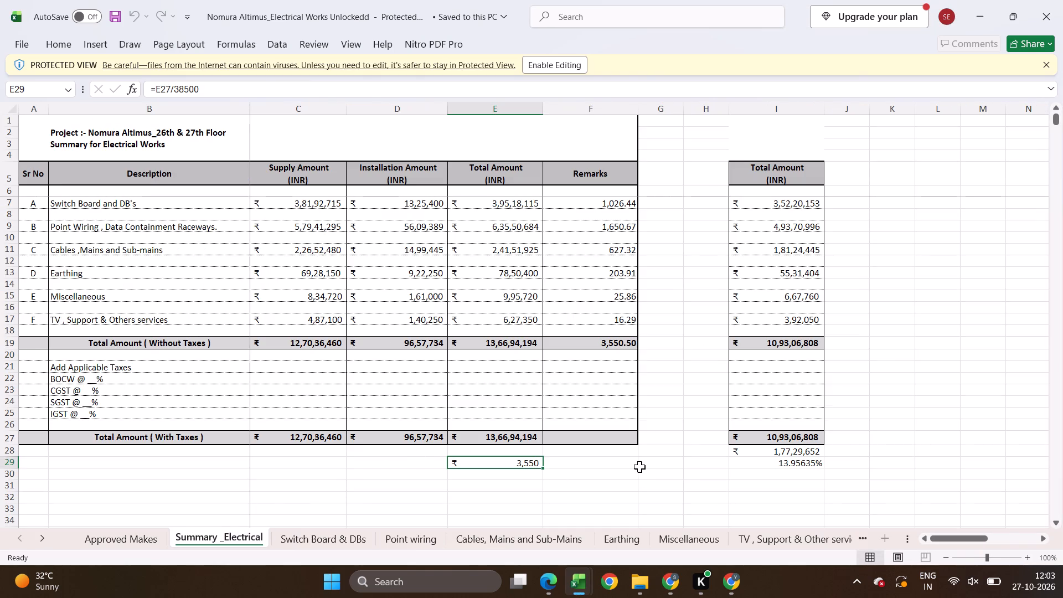
{"action": "scroll", "coordinate": [505, 210], "scroll_direction": "up", "scroll_amount": 3}
{"action": "left_click", "coordinate": [456, 223]}
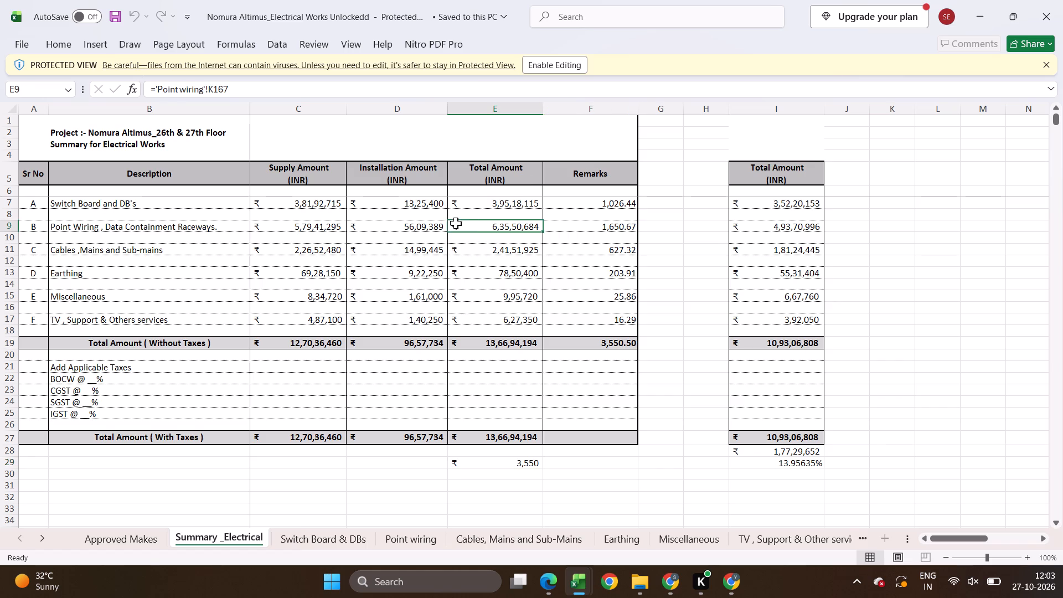
{"action": "left_click", "coordinate": [553, 66]}
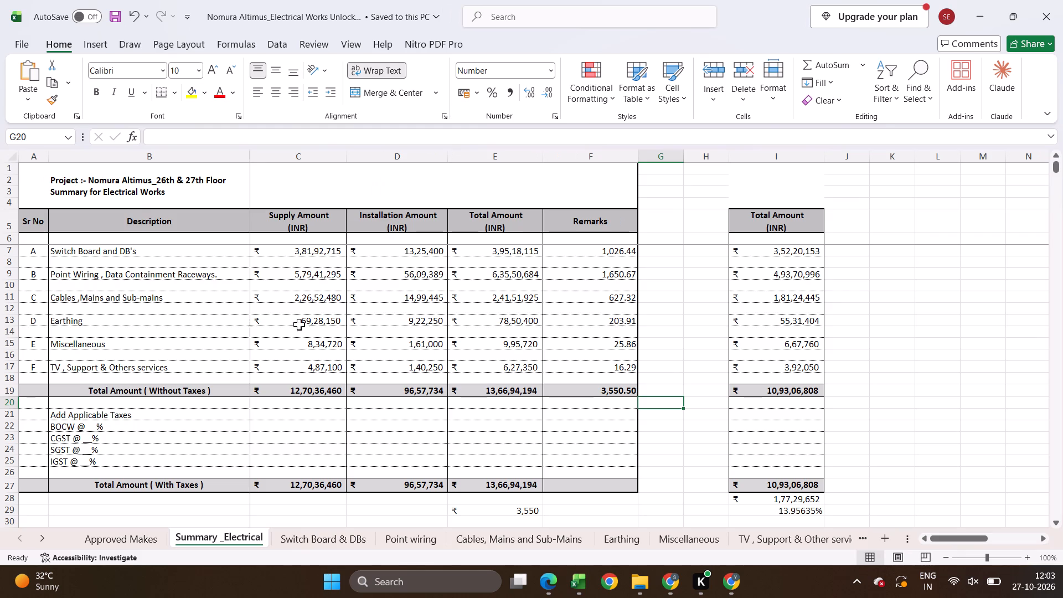
Check the cables total on the summary and the 4x95 and 4x70 Sqmm copper cable amounts on the Cables, Mains and Sub-Mains sheet.
{"action": "left_click", "coordinate": [482, 299]}
{"action": "left_click", "coordinate": [536, 538]}
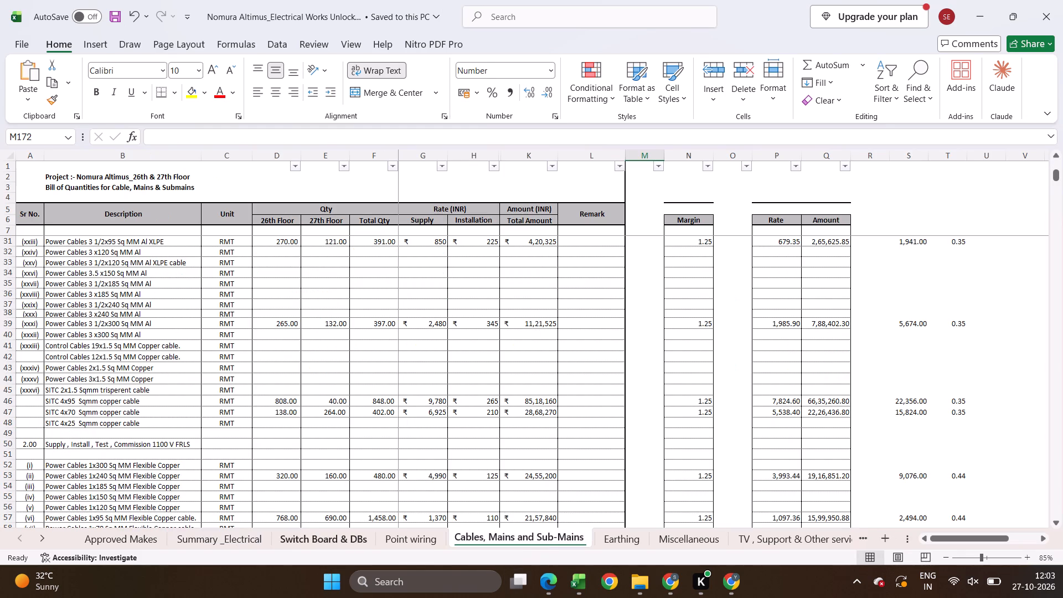
{"action": "scroll", "coordinate": [110, 367], "scroll_direction": "down", "scroll_amount": 1}
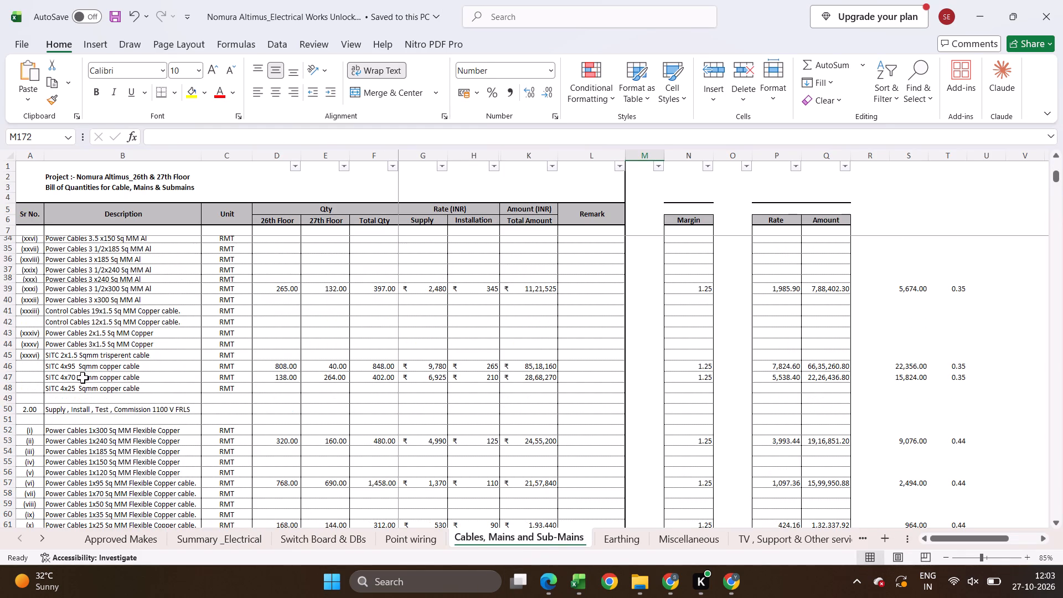
{"action": "left_click_drag", "start_coordinate": [80, 368], "coordinate": [81, 387]}
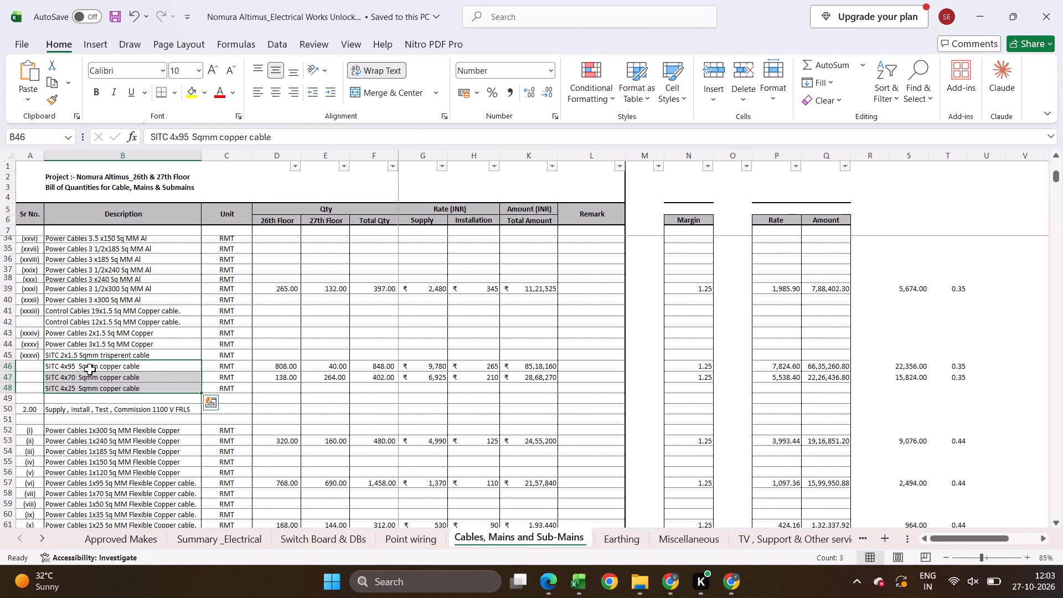
{"action": "left_click", "coordinate": [90, 369]}
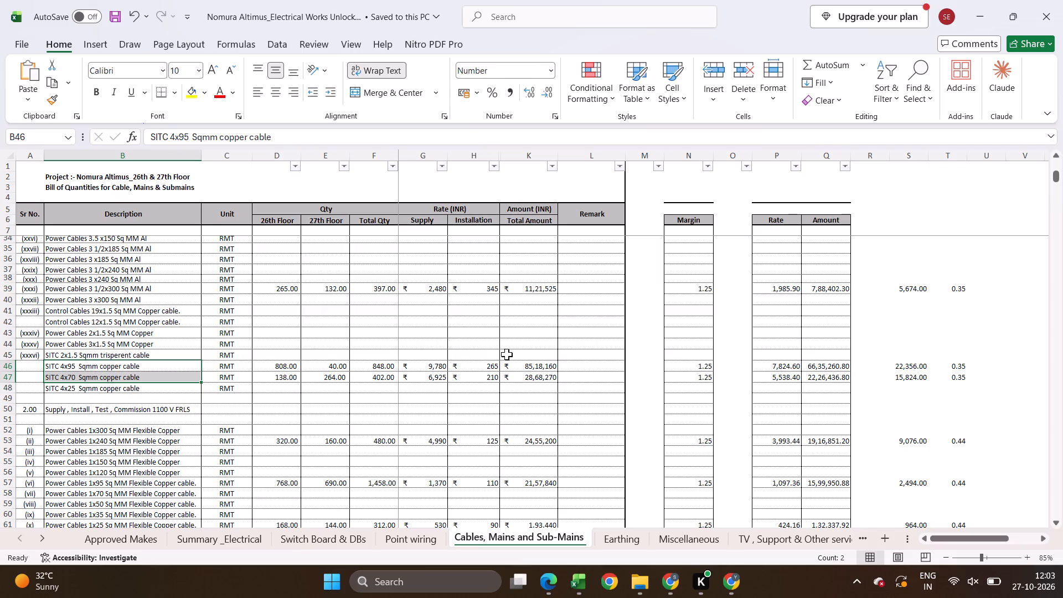
{"action": "left_click_drag", "start_coordinate": [527, 365], "coordinate": [525, 379]}
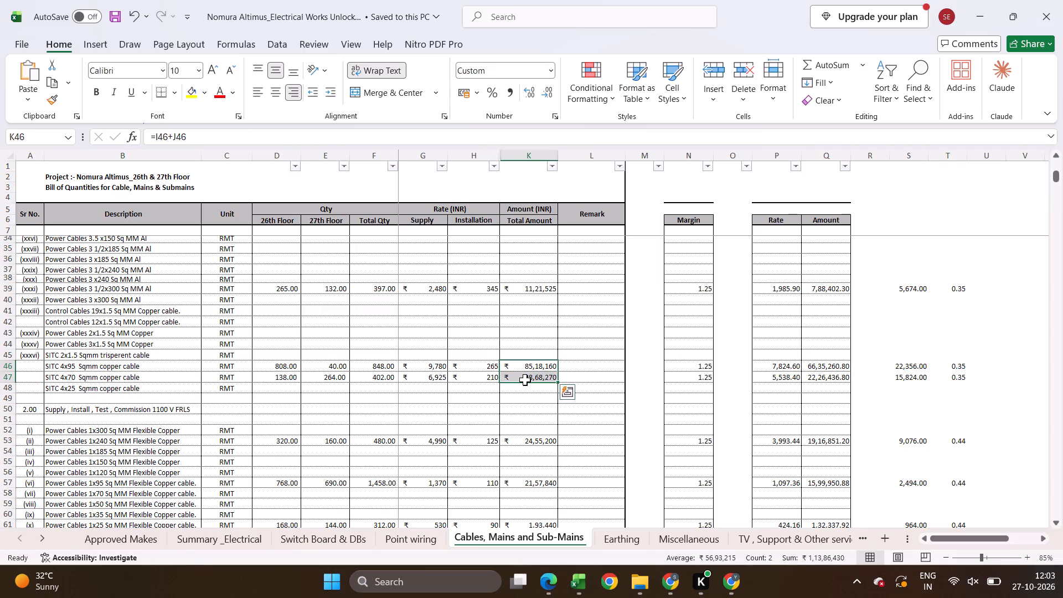
Check the summary's Switch Board and DB's supply and total amounts against the Switch Board & DBs sheet.
{"action": "left_click", "coordinate": [167, 538]}
{"action": "left_click", "coordinate": [214, 541]}
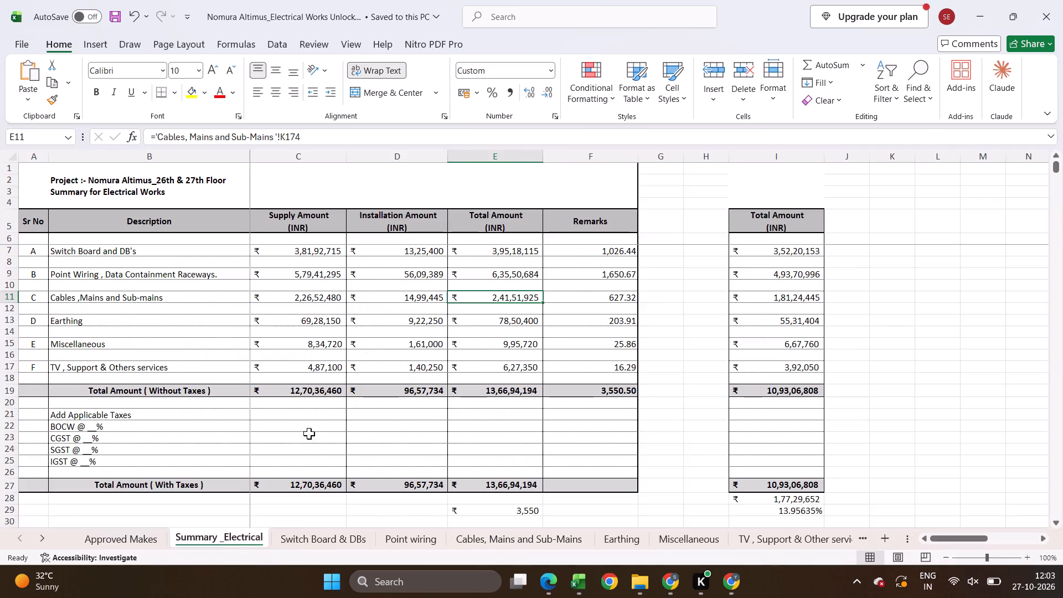
{"action": "scroll", "coordinate": [310, 431], "scroll_direction": "up", "scroll_amount": 4}
{"action": "left_click", "coordinate": [342, 539]}
{"action": "middle_click_drag", "start_coordinate": [529, 429], "coordinate": [531, 390]}
{"action": "left_click", "coordinate": [239, 537]}
{"action": "left_click", "coordinate": [504, 252]}
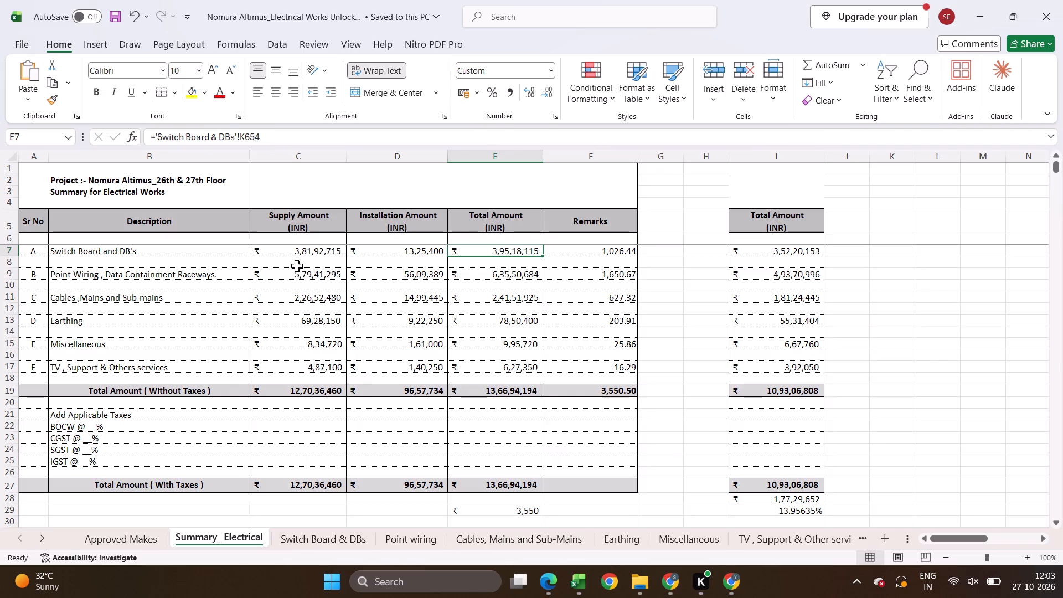
{"action": "left_click", "coordinate": [295, 252]}
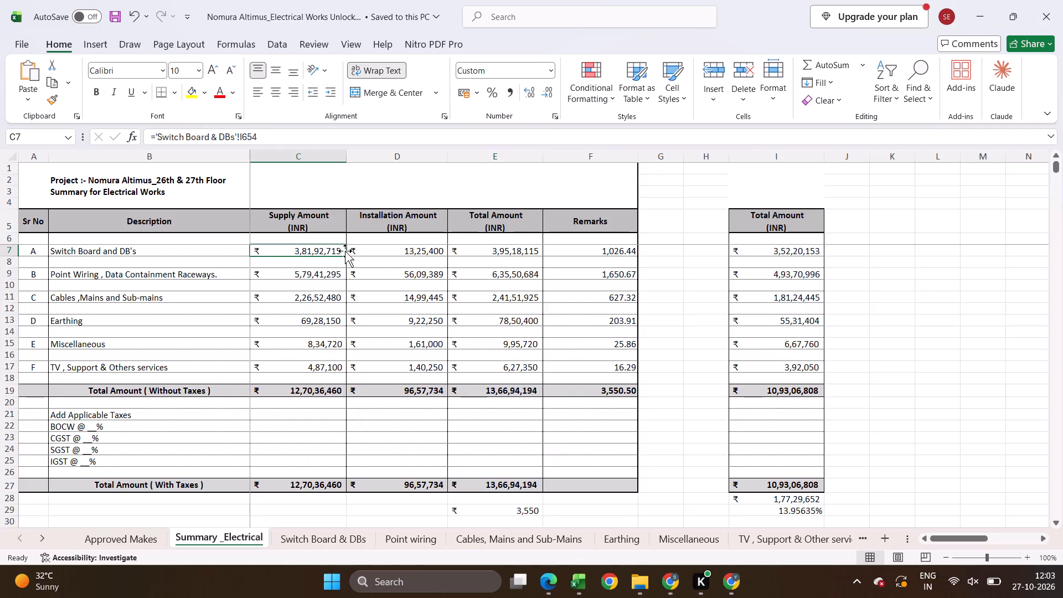
{"action": "left_click", "coordinate": [326, 535]}
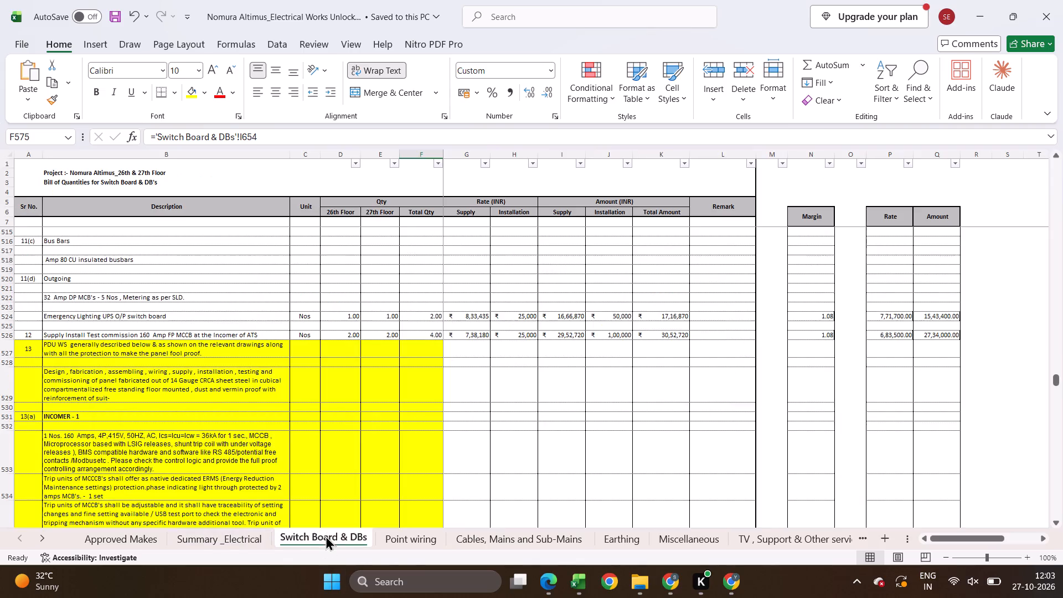
Review the Approved Makes sheet's list of acceptable brands.
{"action": "left_click", "coordinate": [103, 537]}
{"action": "scroll", "coordinate": [184, 468], "scroll_direction": "up", "scroll_amount": 8}
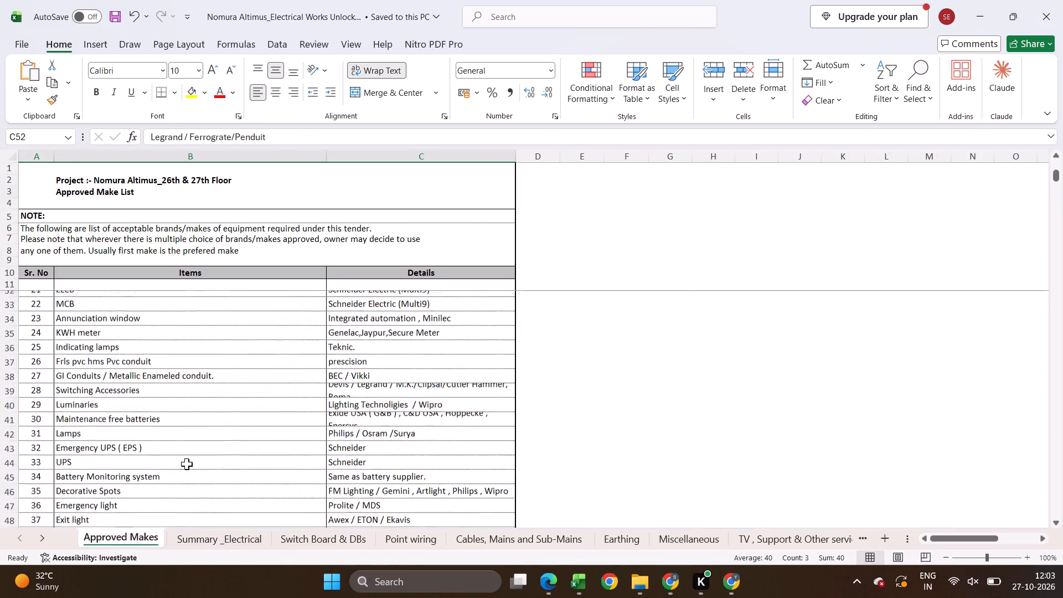
{"action": "scroll", "coordinate": [187, 464], "scroll_direction": "up", "scroll_amount": 14}
Leave the workbook and open the Schedule 3 - SLD_ 13.10.2026 drawing from the Nomura RFQ folder in AutoCAD.
{"action": "left_click", "coordinate": [989, 0]}
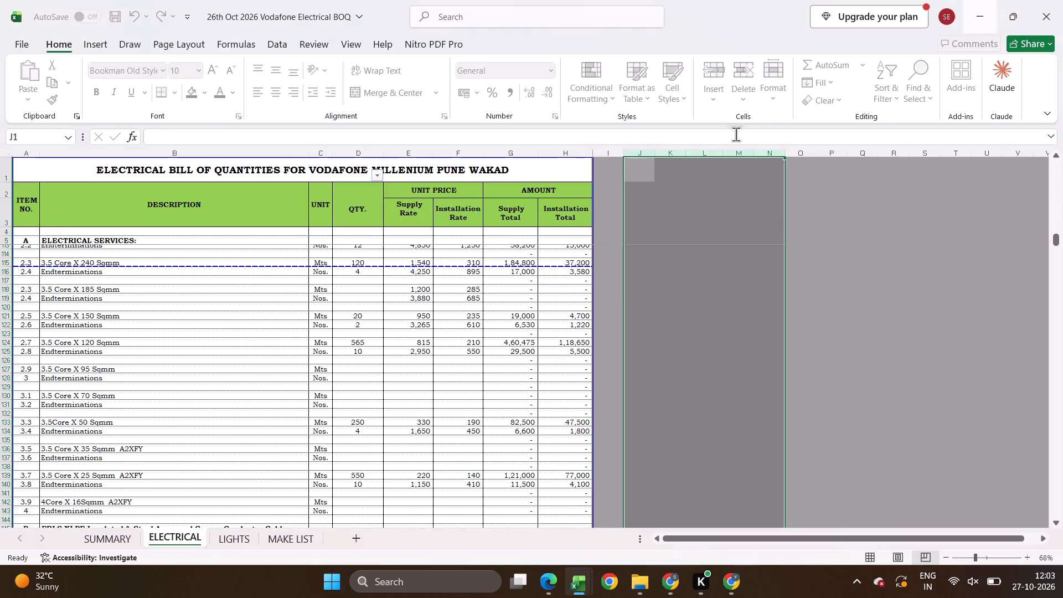
{"action": "key", "text": "alt+Tab"}
{"action": "key", "text": "alt+Tab"}
{"action": "double_click", "coordinate": [205, 308]}
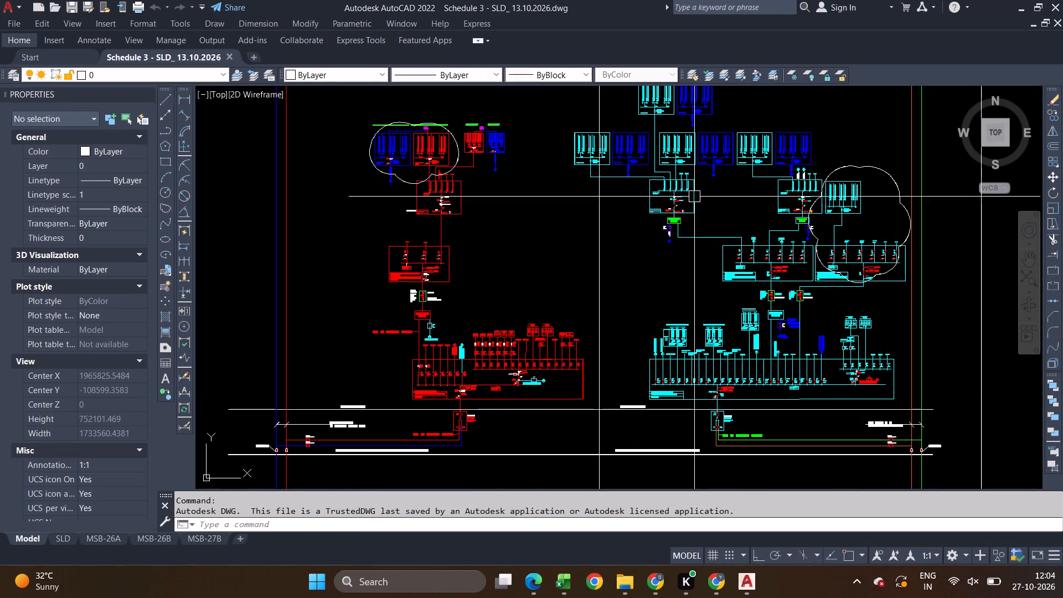
Examine the single-line diagram on the SLD layout and its title block with the MEP consultant and client details.
{"action": "scroll", "coordinate": [504, 328], "scroll_direction": "down", "scroll_amount": 5}
{"action": "left_click", "coordinate": [59, 538]}
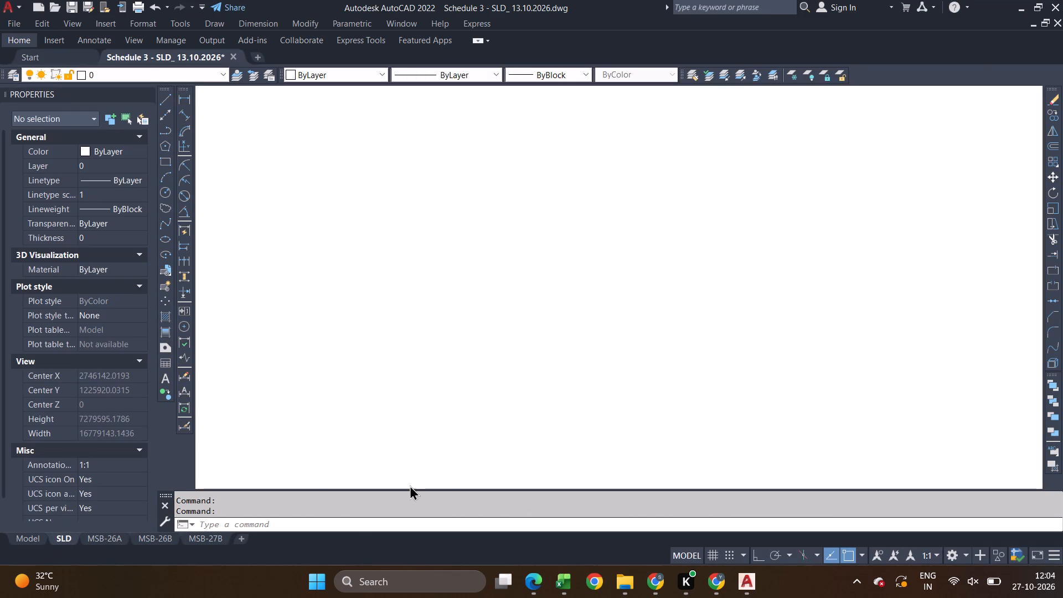
{"action": "scroll", "coordinate": [416, 208], "scroll_direction": "up", "scroll_amount": 3}
{"action": "middle_click_drag", "start_coordinate": [367, 409], "coordinate": [494, 174]}
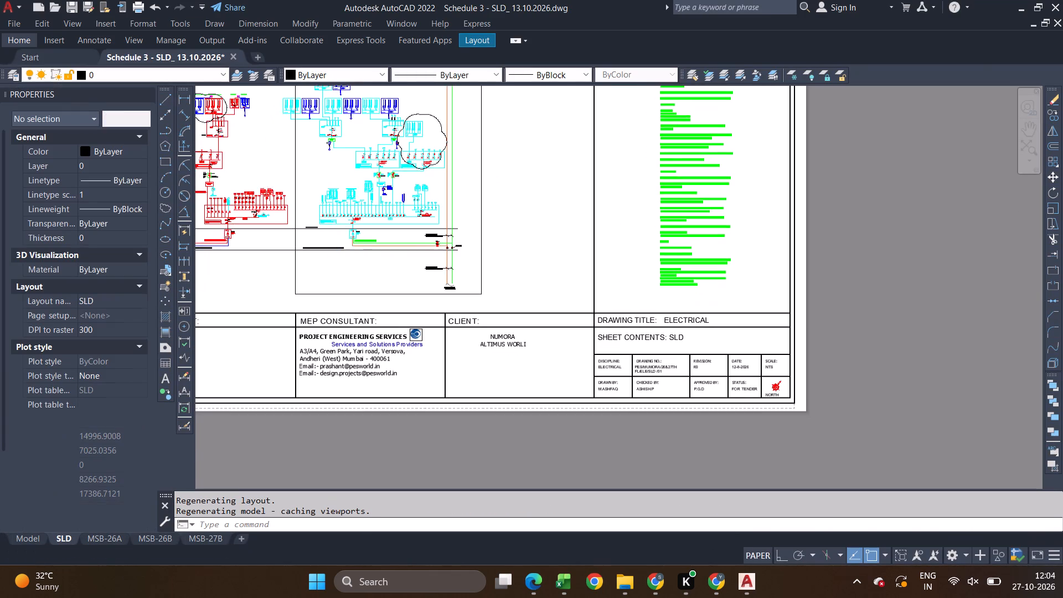
{"action": "scroll", "coordinate": [347, 410], "scroll_direction": "up", "scroll_amount": 1}
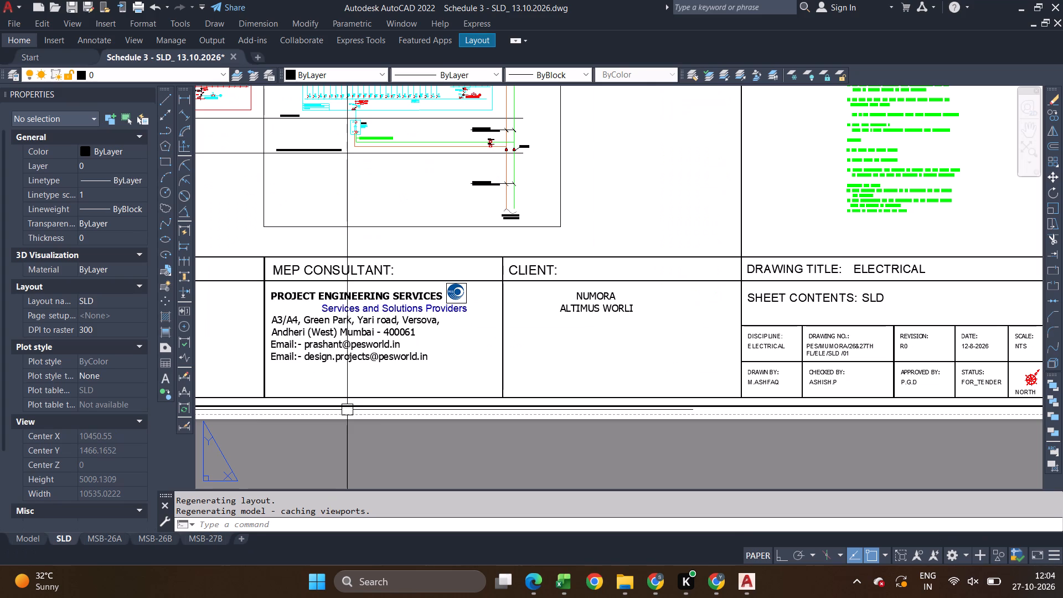
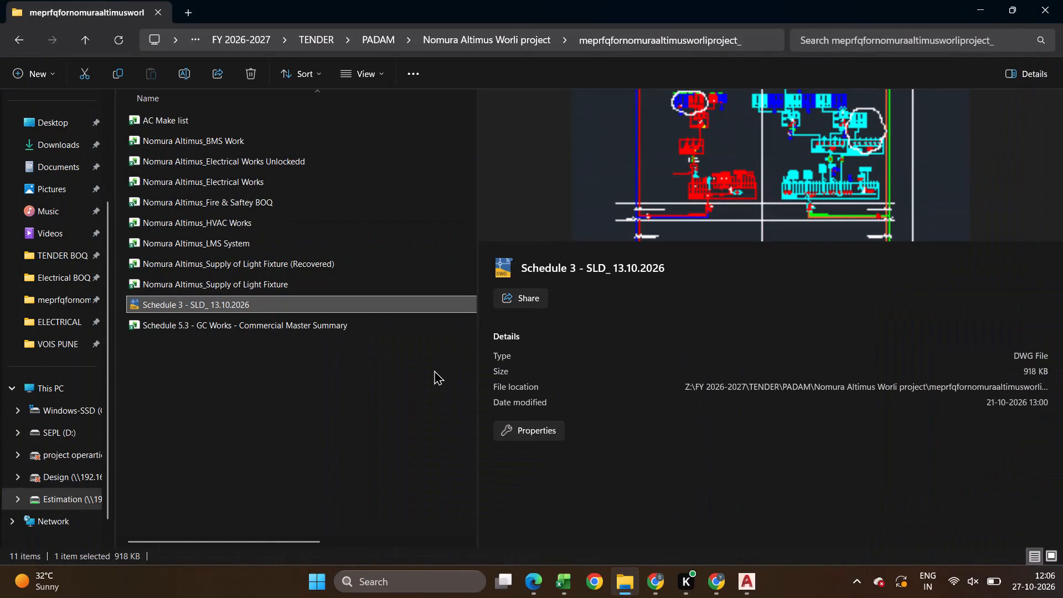
Switch to the 26th Oct 2026 Vodafone Electrical BOQ workbook in Excel and save it after checking the SUMMARY sheet's totals.
{"action": "key", "text": "alt+Tab"}
{"action": "key", "text": "alt+Tab"}
{"action": "left_click", "coordinate": [384, 363]}
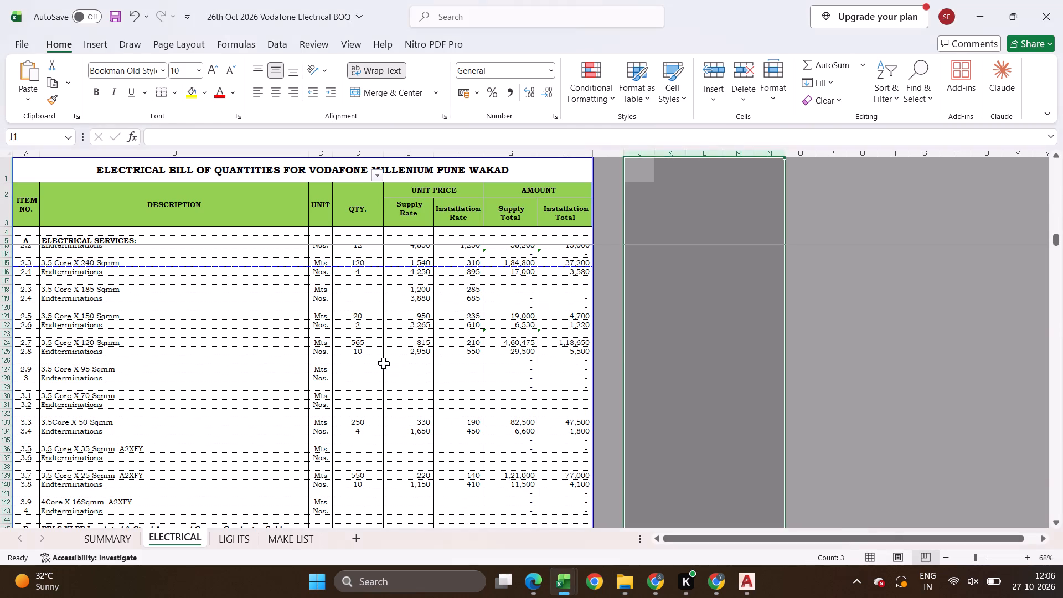
{"action": "key", "text": "ctrl+s"}
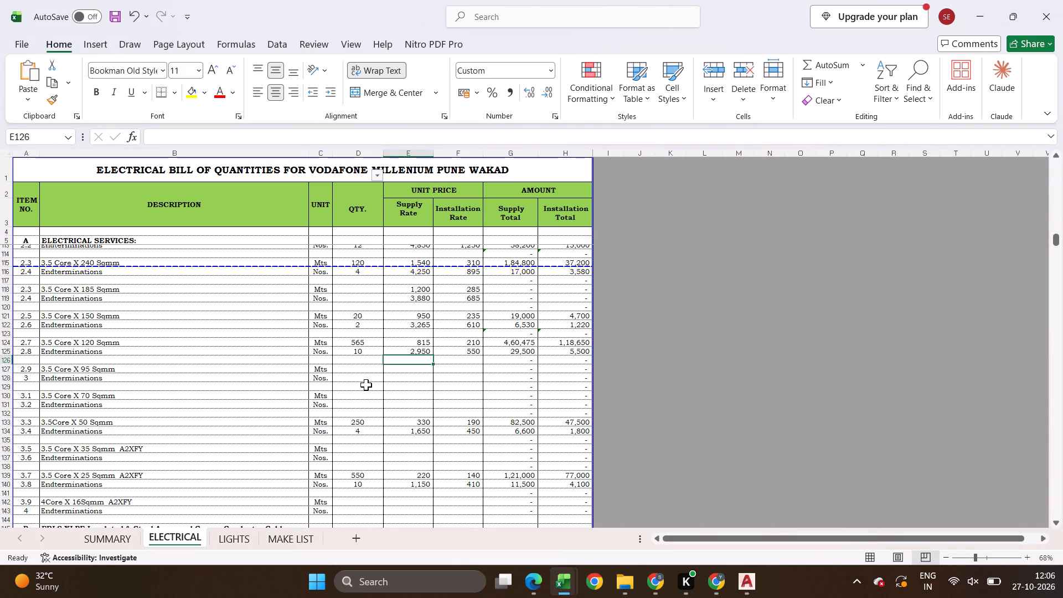
{"action": "left_click", "coordinate": [100, 545]}
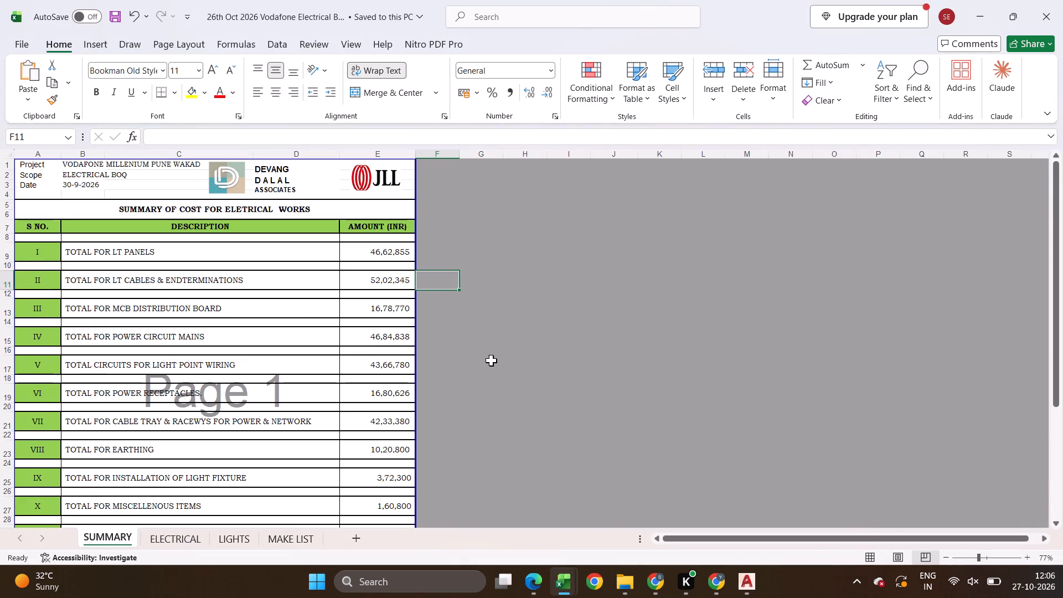
{"action": "scroll", "coordinate": [492, 359], "scroll_direction": "down", "scroll_amount": 5}
{"action": "key", "text": "ctrl+s"}
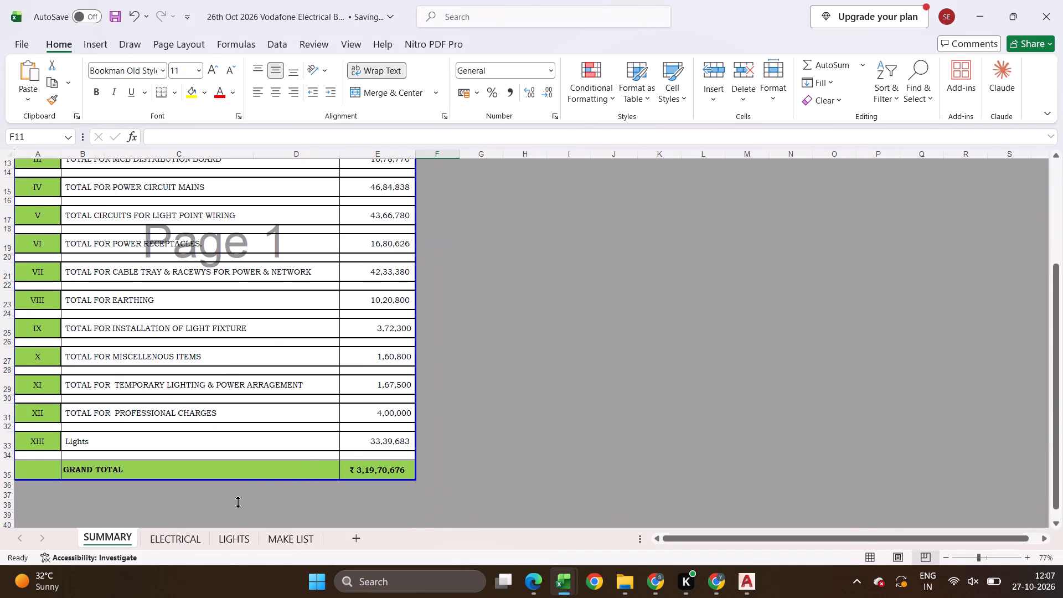
On the LIGHTS sheet, fill the empty rate of fixture D1 with the 12,800 working rate from column N, pasted as a value.
{"action": "left_click", "coordinate": [237, 543]}
{"action": "scroll", "coordinate": [471, 376], "scroll_direction": "down", "scroll_amount": 9}
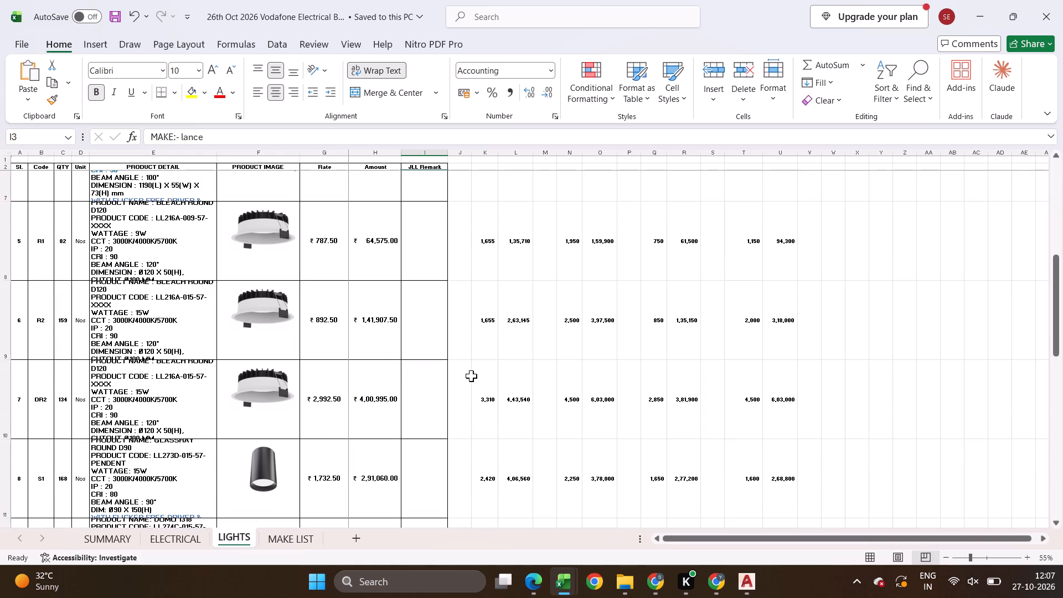
{"action": "scroll", "coordinate": [471, 376], "scroll_direction": "down", "scroll_amount": 4}
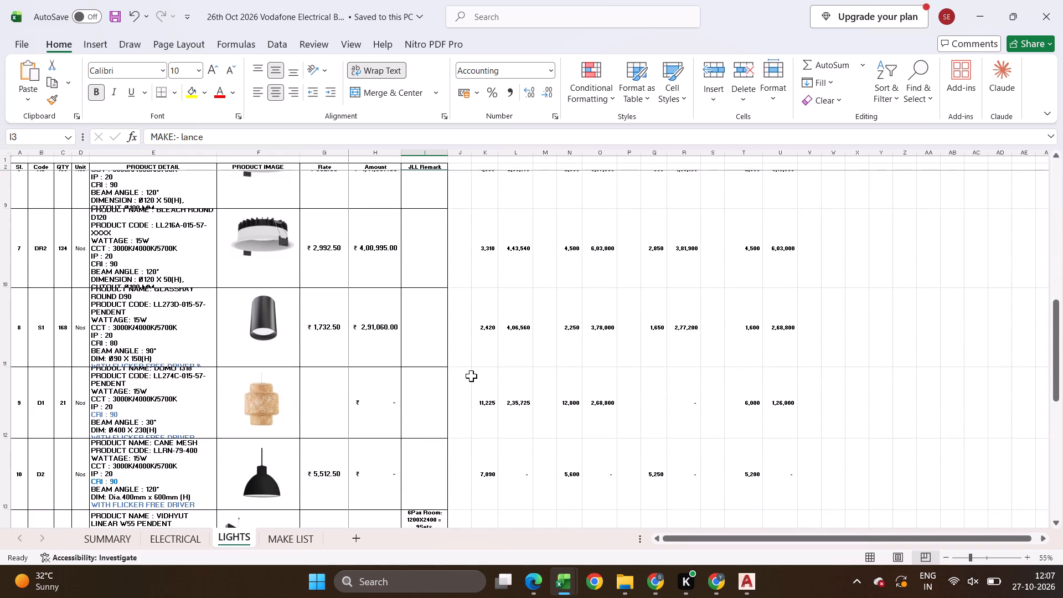
{"action": "scroll", "coordinate": [578, 395], "scroll_direction": "down", "scroll_amount": 1}
{"action": "left_click", "coordinate": [575, 396]}
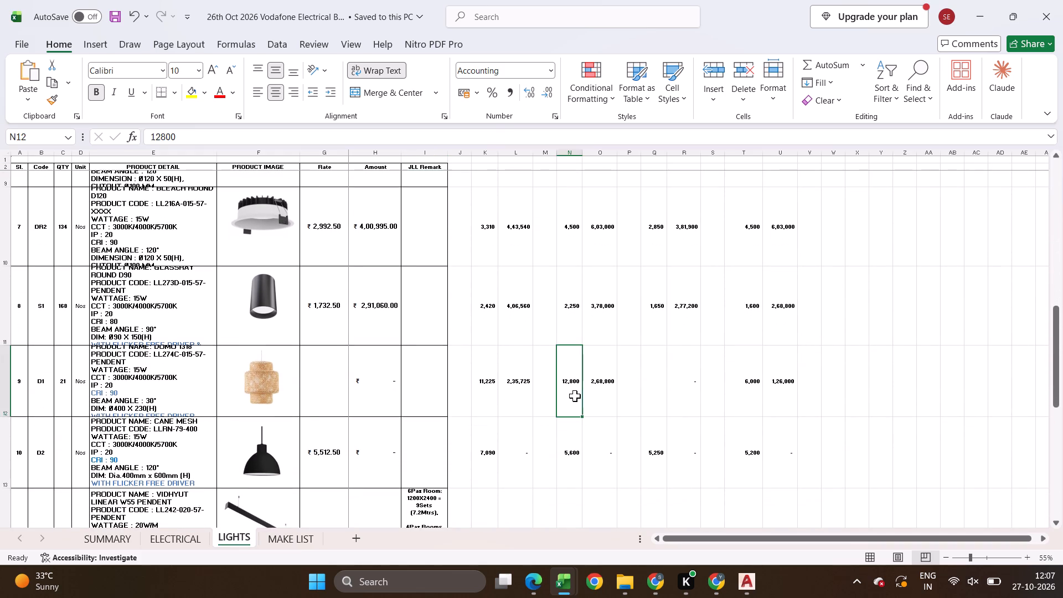
{"action": "key", "text": "ctrl+c"}
{"action": "left_click", "coordinate": [317, 365]}
{"action": "key", "text": "ctrl+shift+v"}
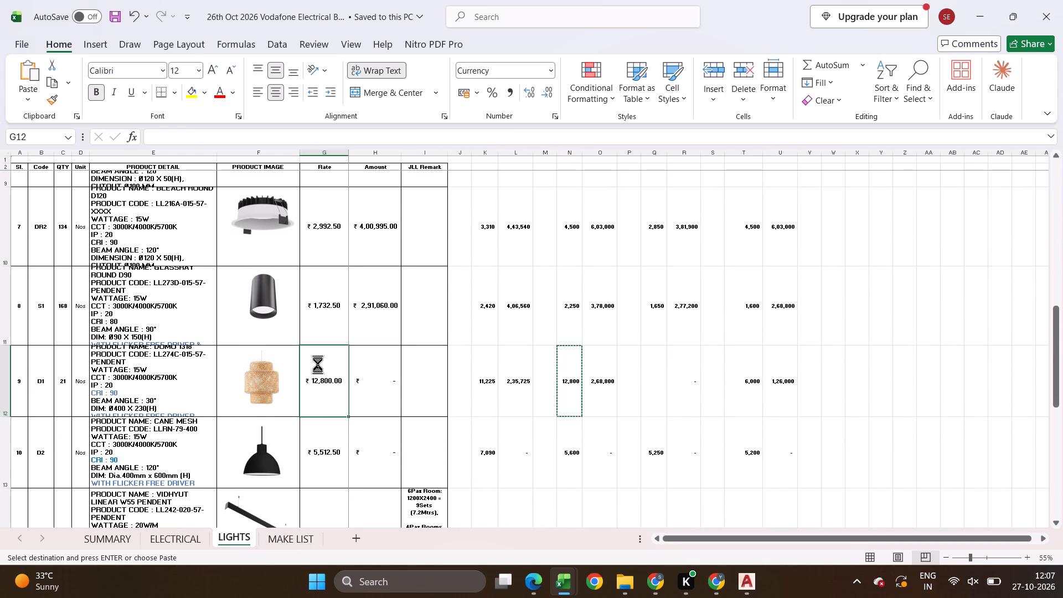
Review the rates and amounts of the LIGHTS fixtures from D1 down to the total amount row.
{"action": "scroll", "coordinate": [372, 358], "scroll_direction": "down", "scroll_amount": 11}
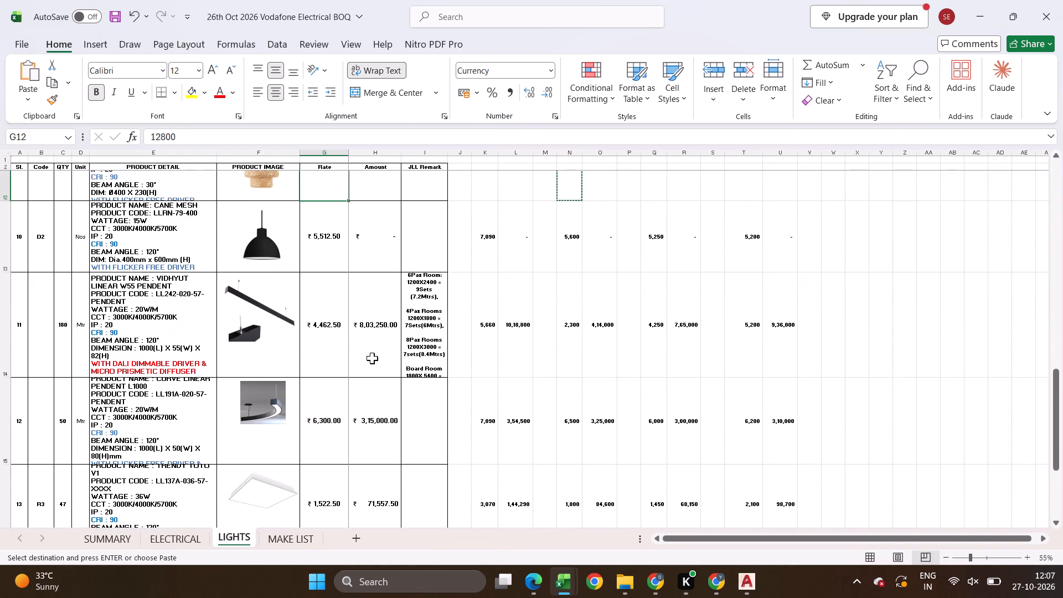
{"action": "scroll", "coordinate": [372, 358], "scroll_direction": "down", "scroll_amount": 9}
{"action": "scroll", "coordinate": [372, 358], "scroll_direction": "up", "scroll_amount": 4}
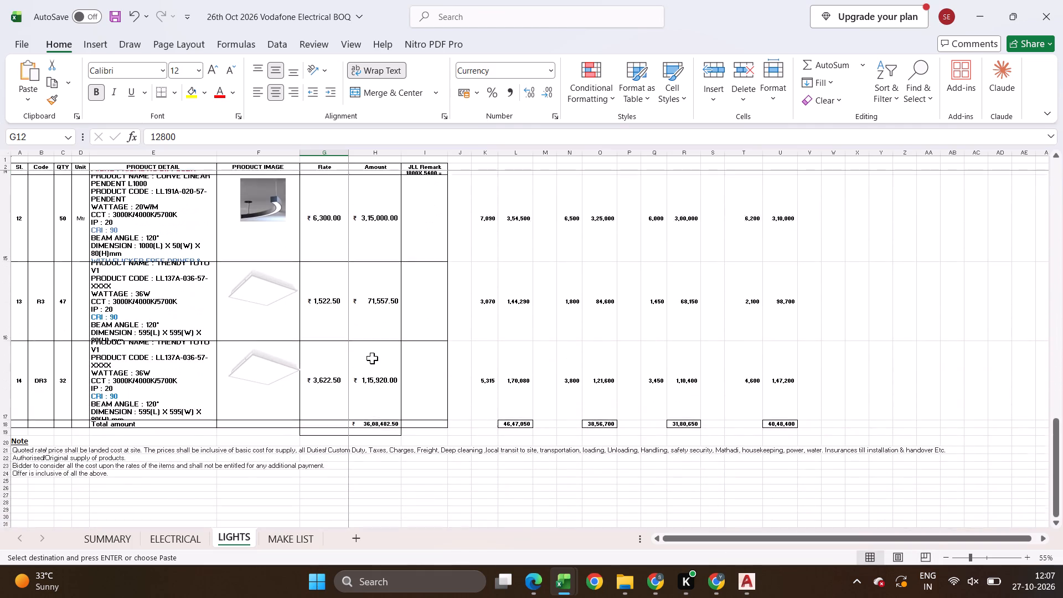
{"action": "scroll", "coordinate": [372, 358], "scroll_direction": "up", "scroll_amount": 13}
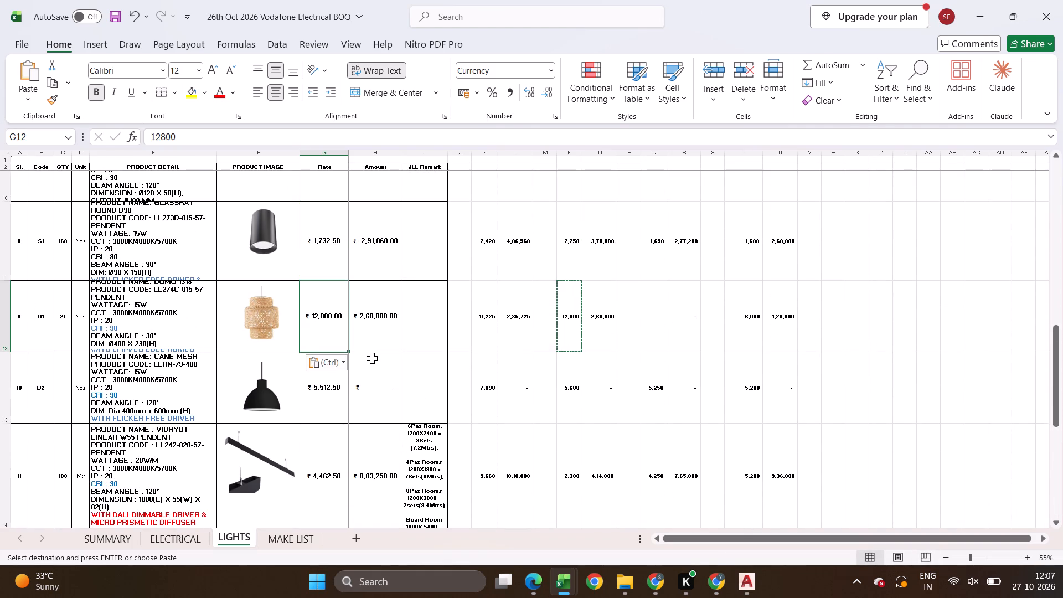
{"action": "key", "text": "Escape"}
{"action": "scroll", "coordinate": [442, 336], "scroll_direction": "down", "scroll_amount": 5}
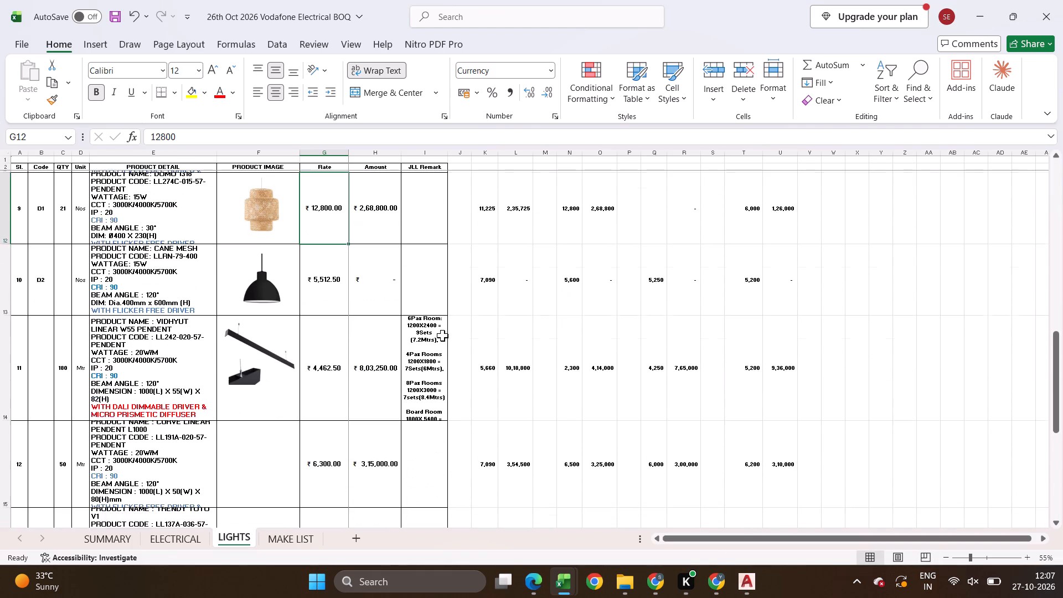
{"action": "scroll", "coordinate": [442, 336], "scroll_direction": "down", "scroll_amount": 12}
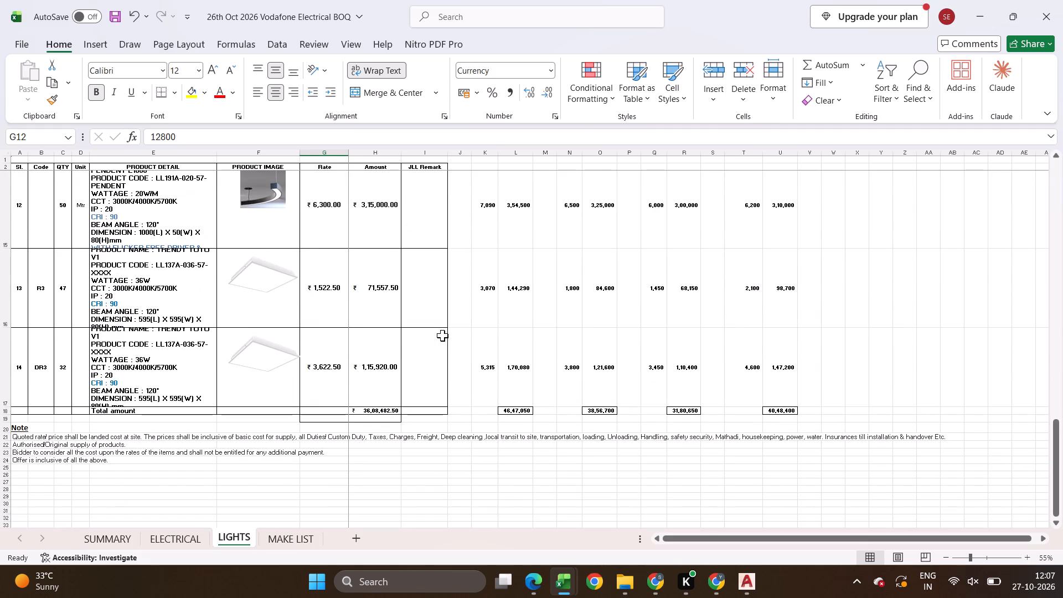
Save the Vodafone Electrical BOQ with the working columns on the LIGHTS sheet still in place.
{"action": "left_click_drag", "start_coordinate": [488, 155], "coordinate": [768, 184]}
{"action": "left_click", "coordinate": [672, 319]}
{"action": "key", "text": "ctrl+s"}
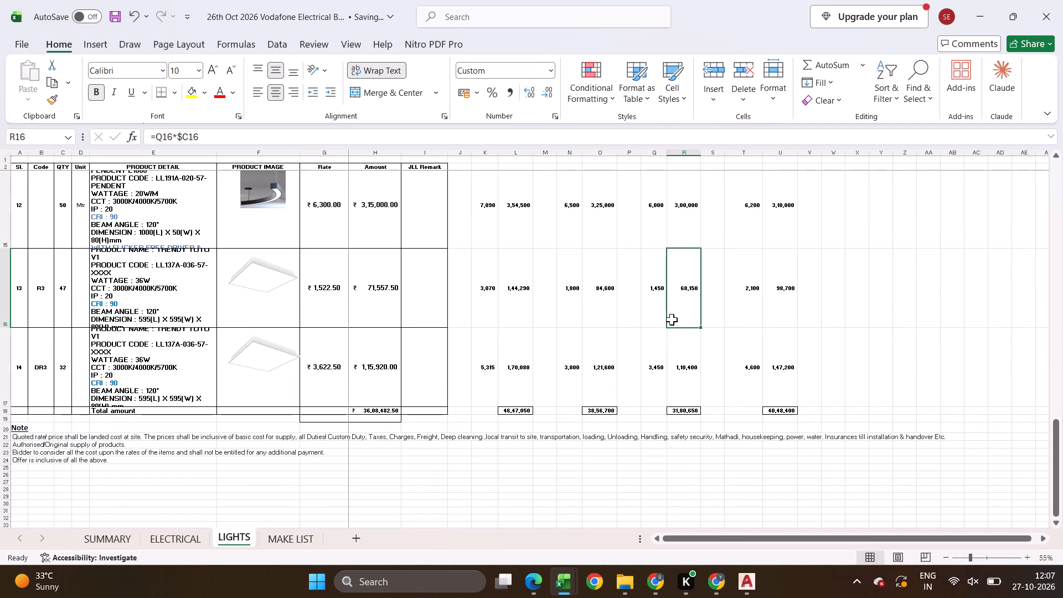
Create a copy of the LIGHTS sheet in a new workbook.
{"action": "right_click", "coordinate": [233, 532]}
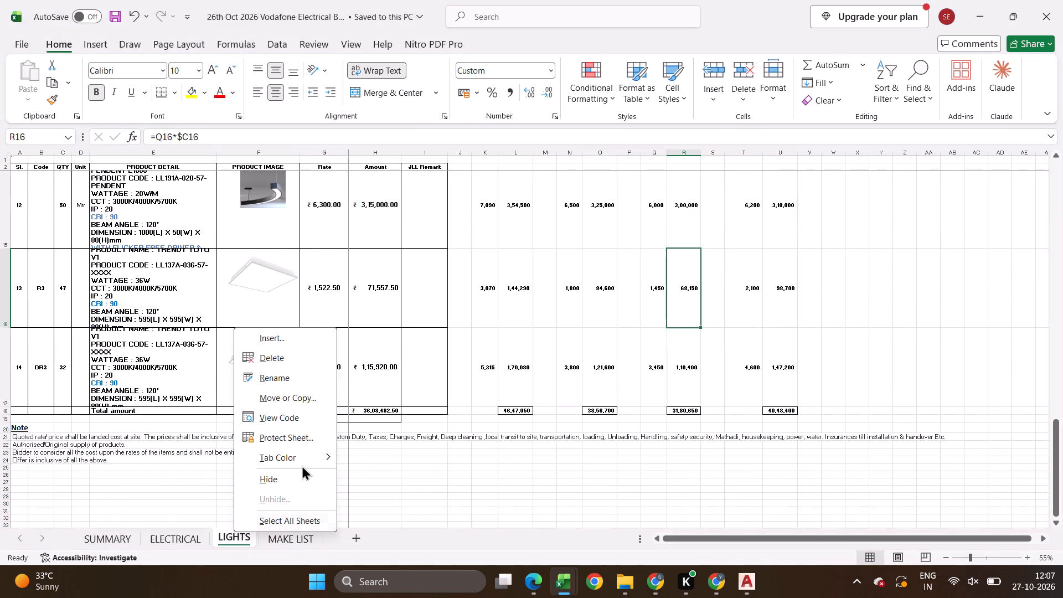
{"action": "left_click", "coordinate": [300, 401]}
{"action": "left_click", "coordinate": [203, 506]}
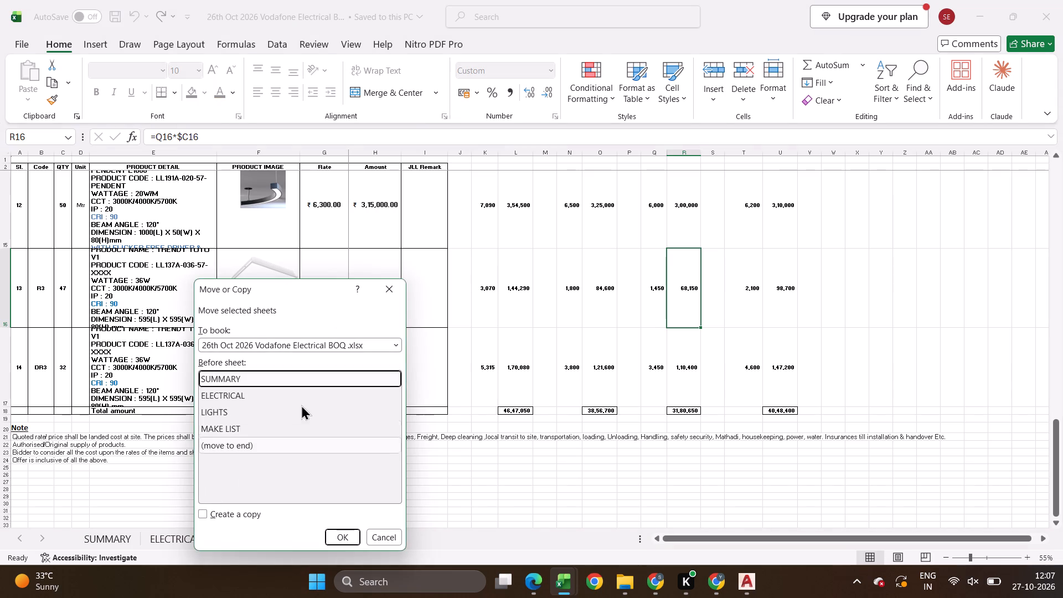
{"action": "left_click", "coordinate": [208, 509]}
{"action": "left_click", "coordinate": [299, 346]}
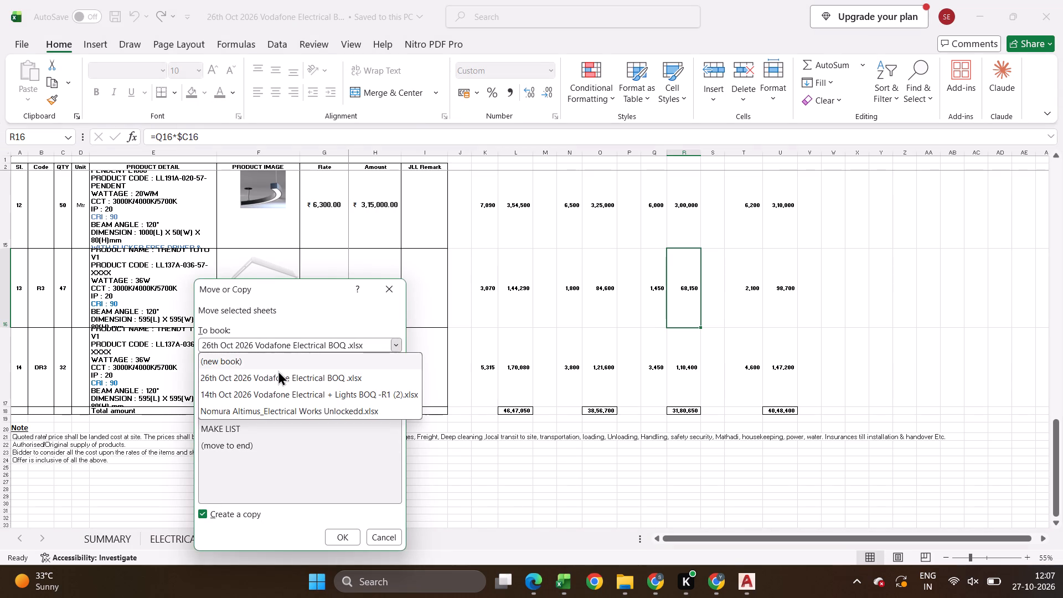
{"action": "left_click", "coordinate": [261, 363]}
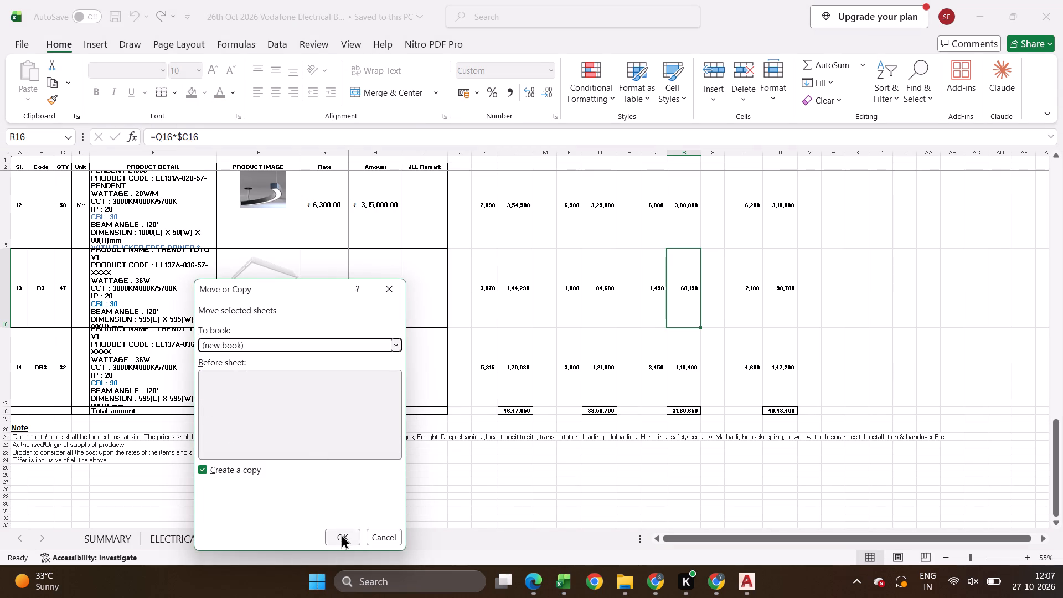
{"action": "left_click", "coordinate": [341, 534]}
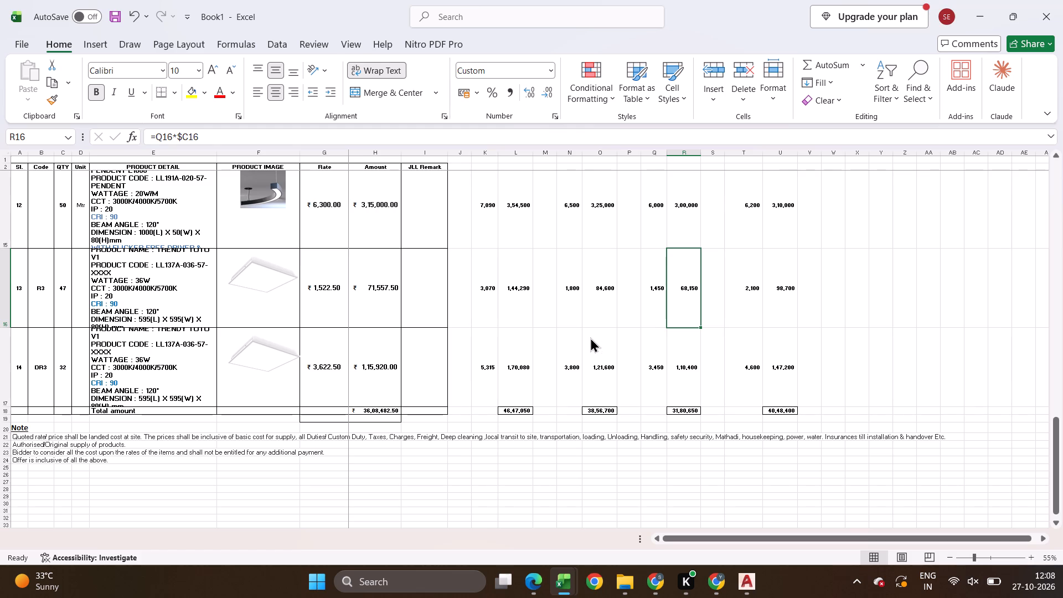
Save the new workbook as LIGHTING WORKING 27 oct in the VOIS PUNE folder and close it.
{"action": "left_click", "coordinate": [590, 337]}
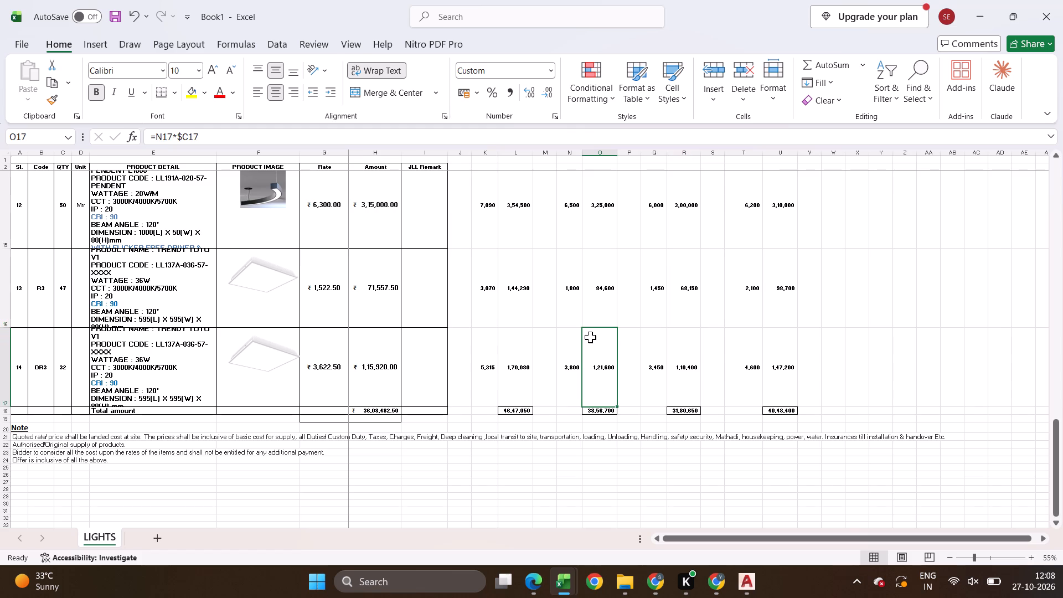
{"action": "key", "text": "ctrl+s"}
{"action": "left_click", "coordinate": [465, 319]}
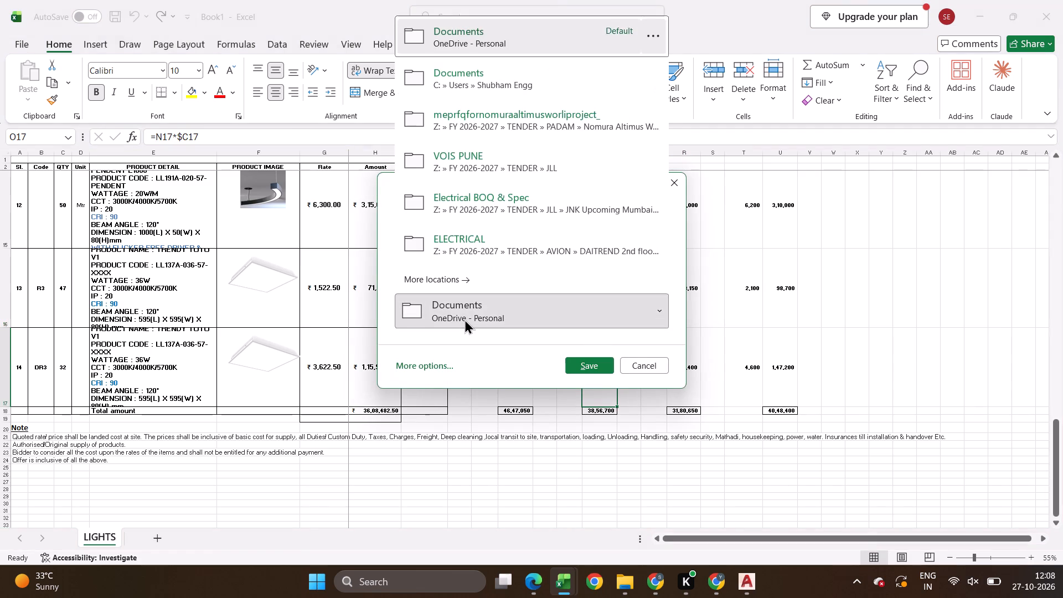
{"action": "left_click", "coordinate": [497, 164]}
{"action": "left_click", "coordinate": [441, 248]}
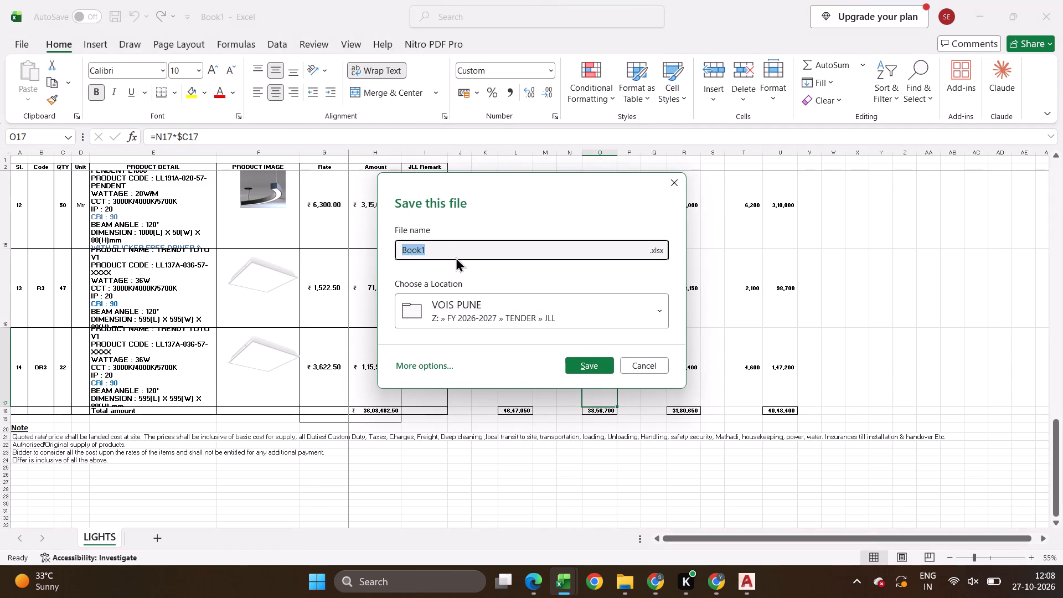
{"action": "type", "text": "LIGHTING WORKING"}
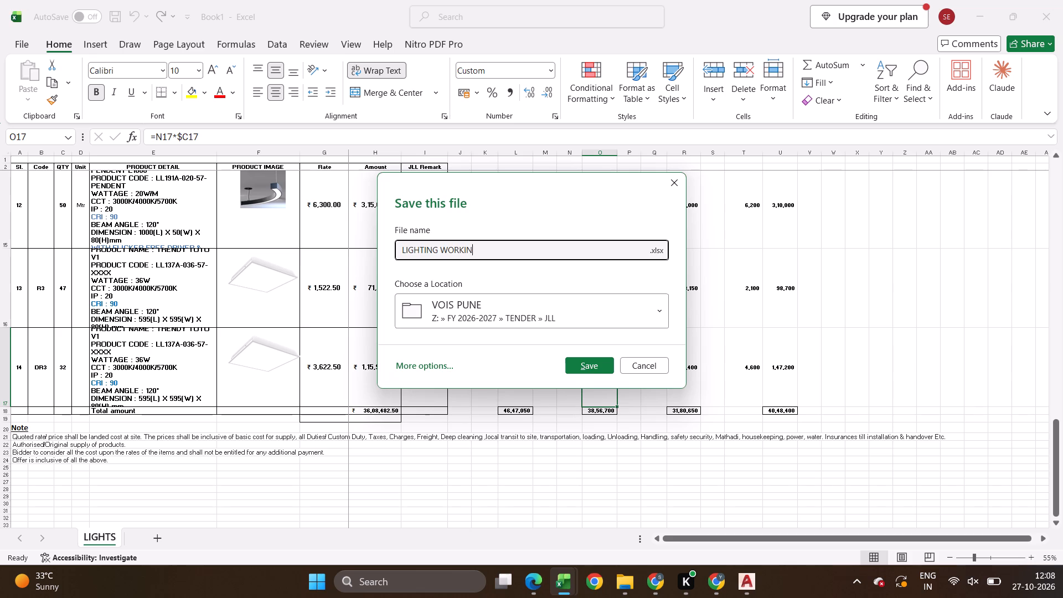
{"action": "key", "text": "space"}
{"action": "type", "text": "26"}
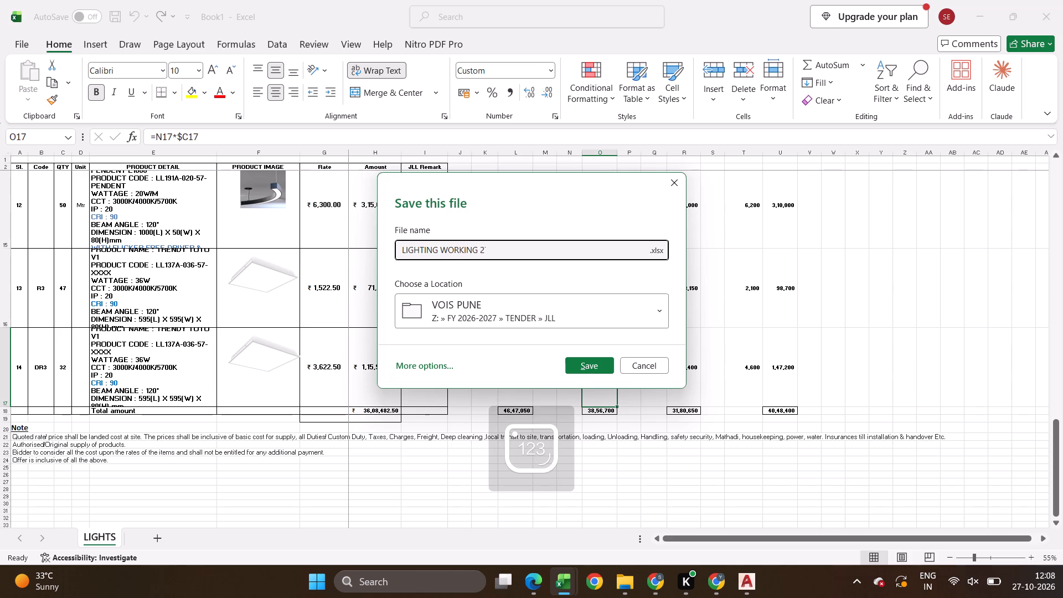
{"action": "key", "text": "Return"}
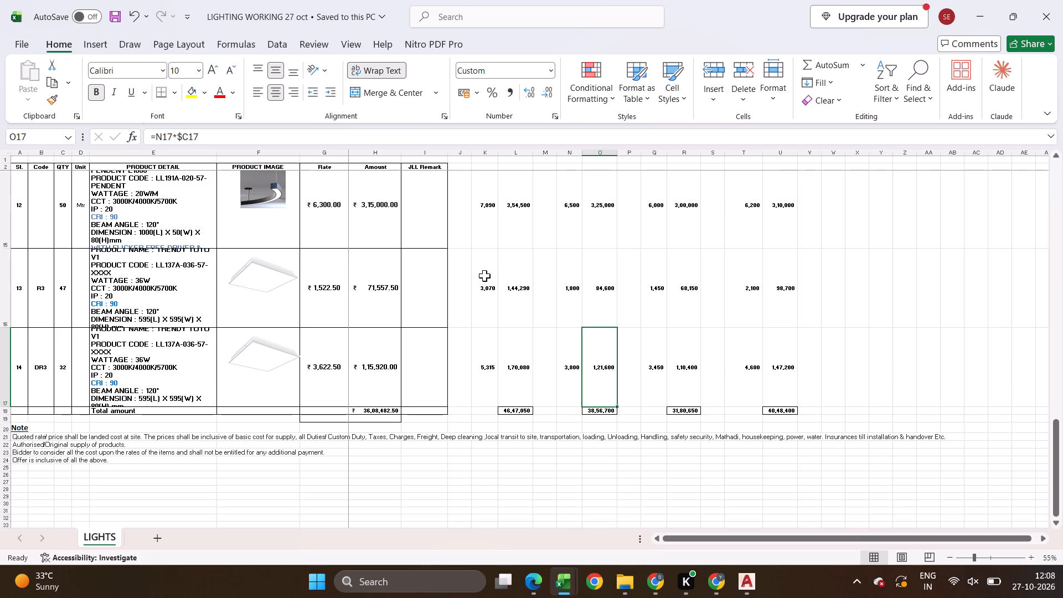
{"action": "left_click", "coordinate": [1059, 6]}
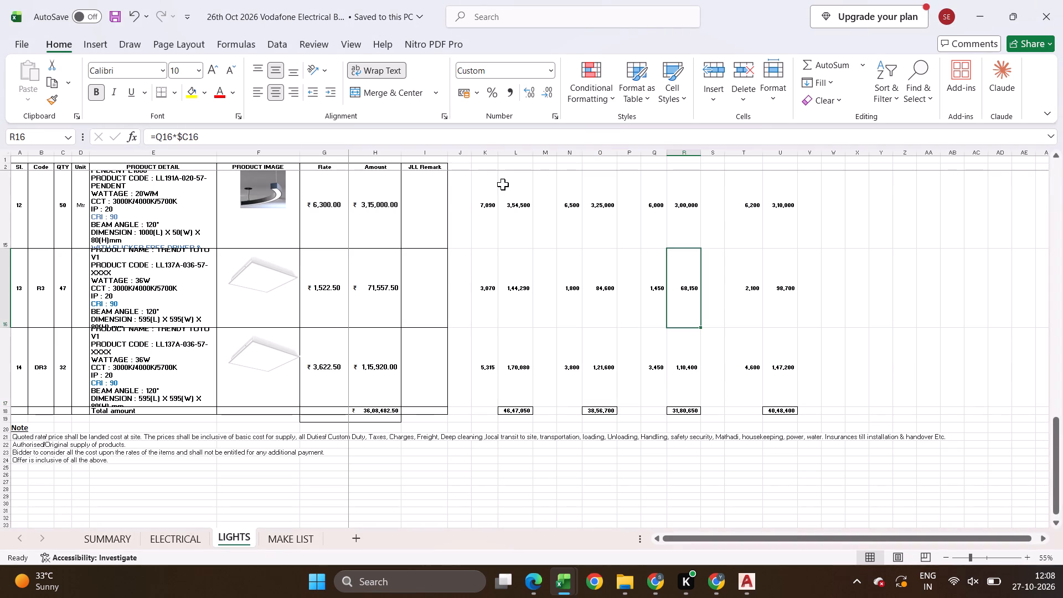
Delete the vendor working columns K to U from the LIGHTS sheet of the Vodafone Electrical BOQ.
{"action": "left_click_drag", "start_coordinate": [486, 152], "coordinate": [782, 168]}
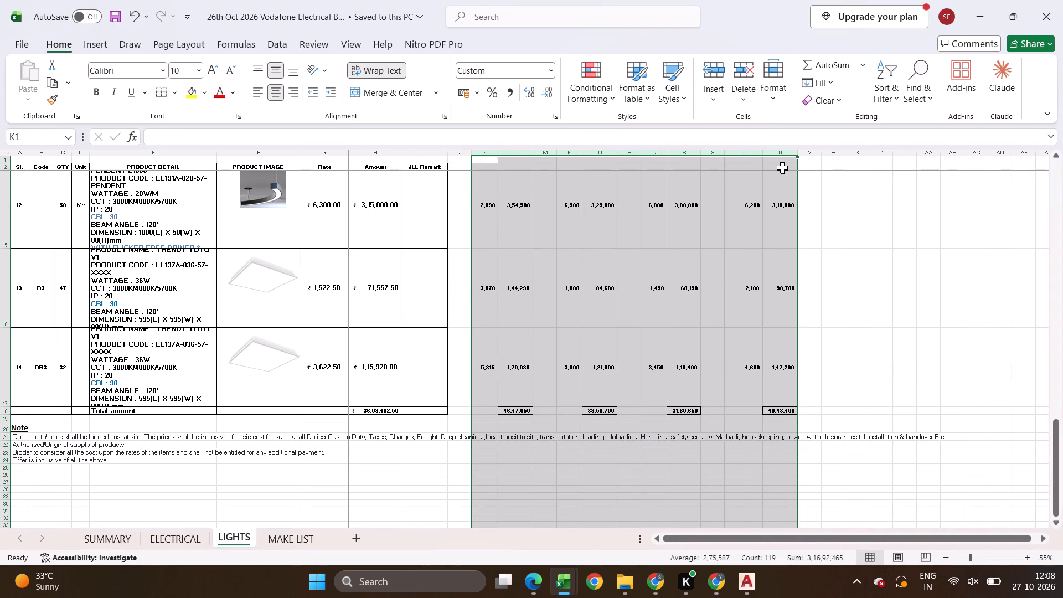
{"action": "key", "text": "ctrl+minus"}
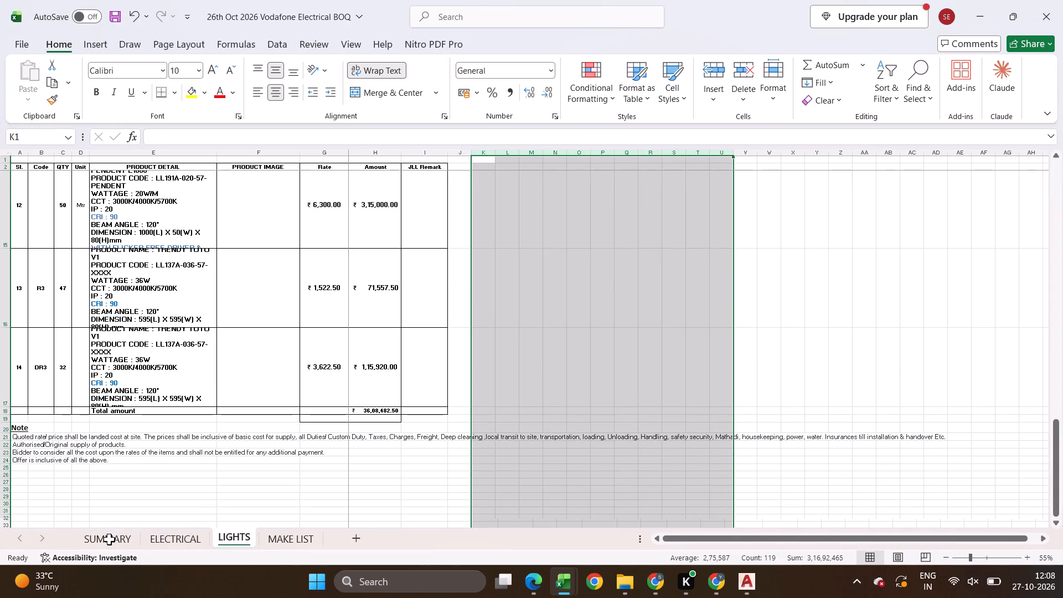
Check the Lights amount and grand total on the SUMMARY sheet and save the workbook.
{"action": "left_click", "coordinate": [97, 537]}
{"action": "left_click", "coordinate": [335, 468]}
{"action": "key", "text": "ctrl+s"}
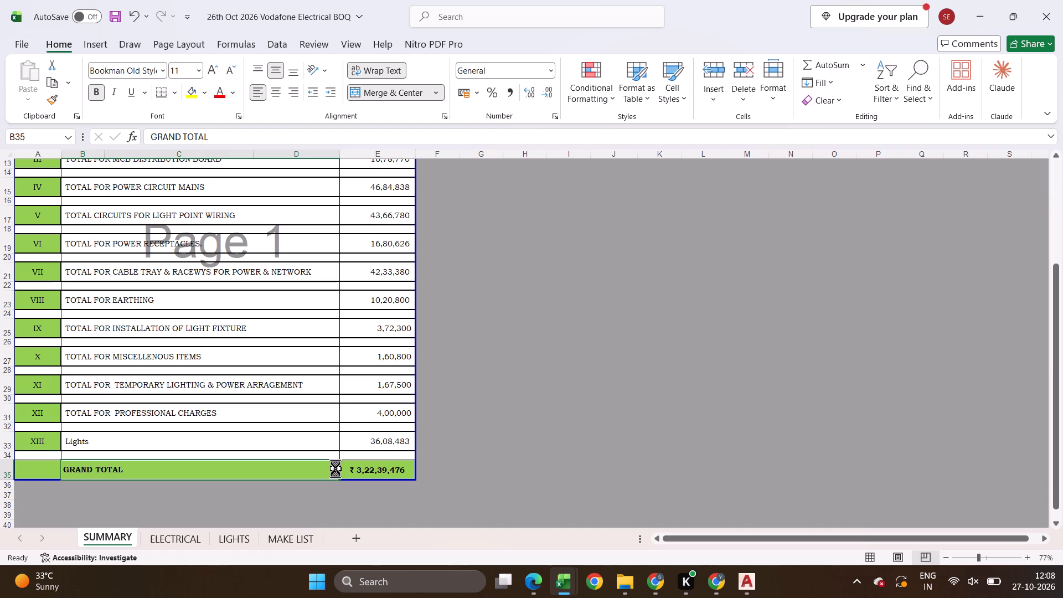
{"action": "scroll", "coordinate": [336, 468], "scroll_direction": "up", "scroll_amount": 3}
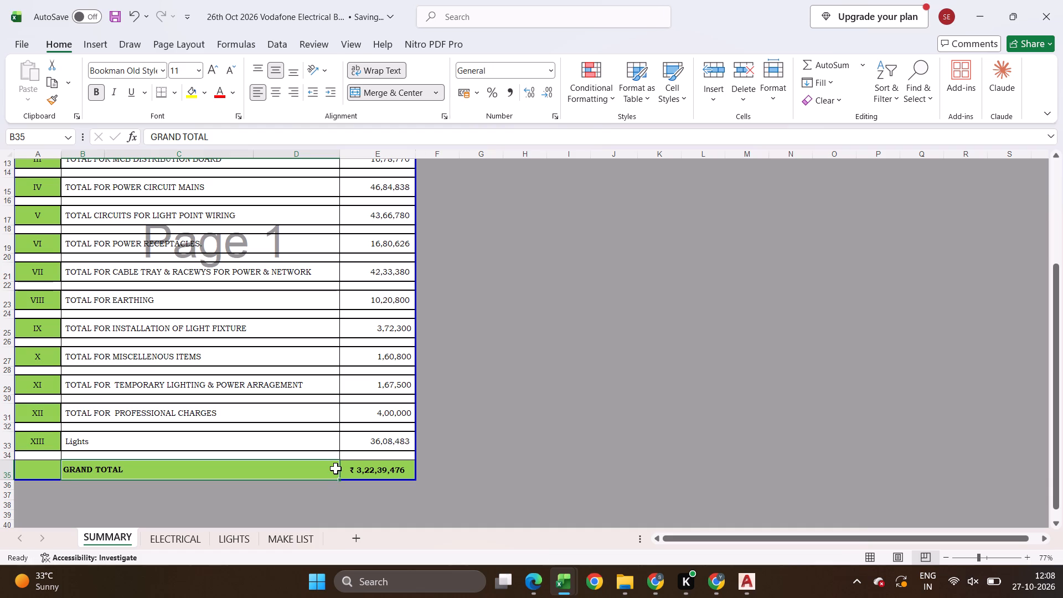
Close the finished 26th Oct 2026 Vodafone Electrical BOQ workbook and the 14th Oct 2026 Vodafone Electrical + Lights BOQ -R1 reference workbook.
{"action": "scroll", "coordinate": [336, 468], "scroll_direction": "up", "scroll_amount": 5}
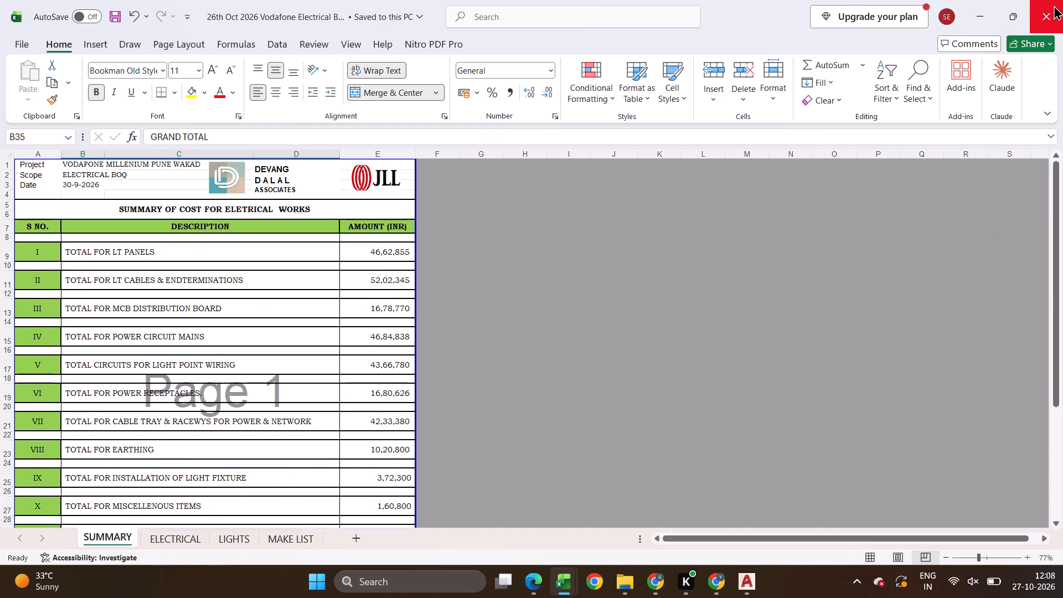
{"action": "left_click", "coordinate": [1054, 5]}
{"action": "left_click", "coordinate": [1062, 0]}
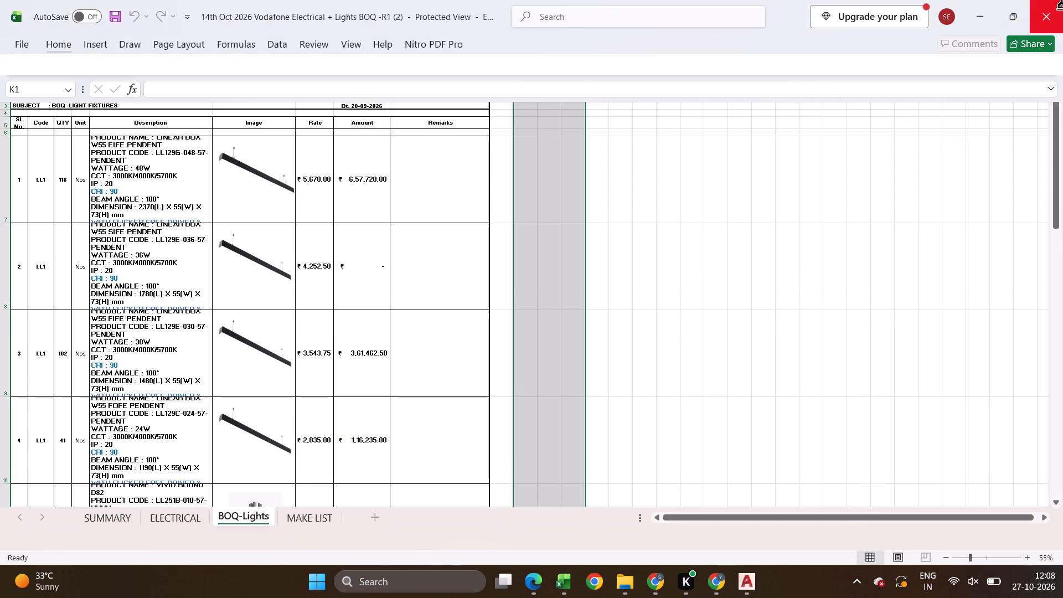
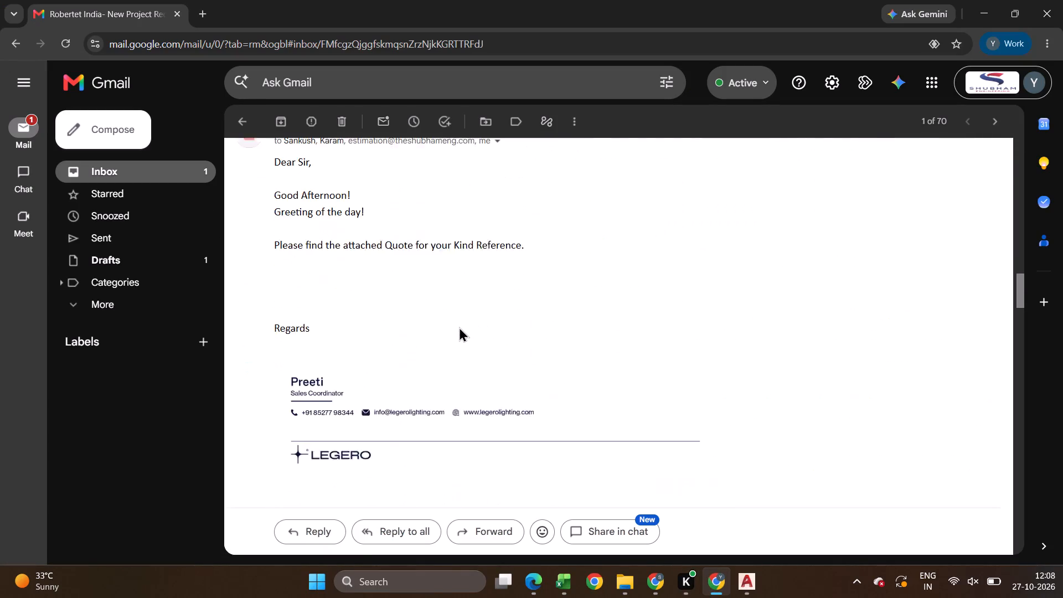
In Gmail, review the vendor replies in the Robertet India New Project Request for Proposal email thread.
{"action": "scroll", "coordinate": [459, 327], "scroll_direction": "down", "scroll_amount": 15}
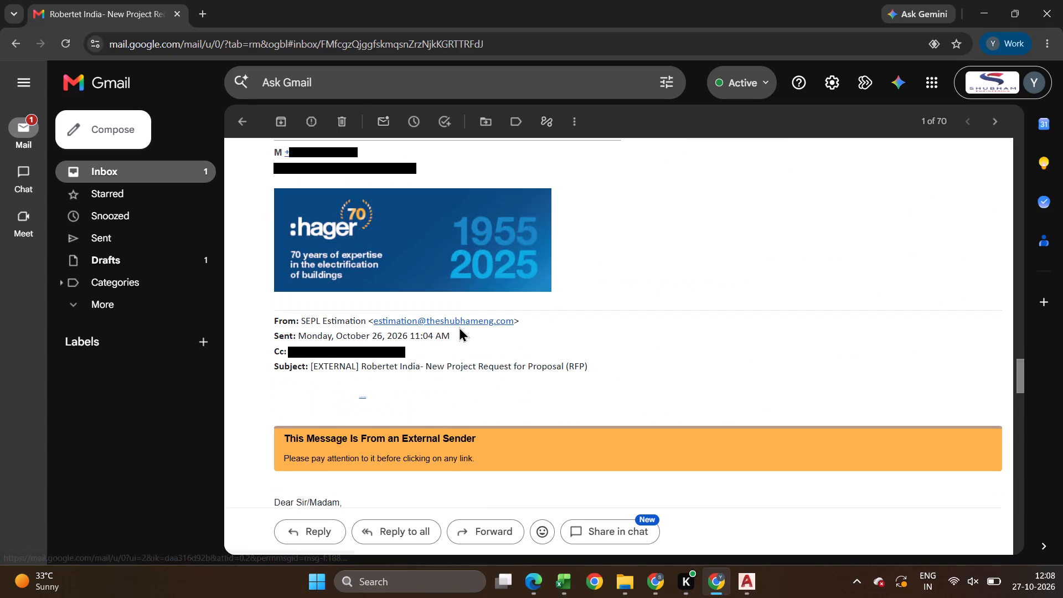
{"action": "scroll", "coordinate": [459, 327], "scroll_direction": "down", "scroll_amount": 14}
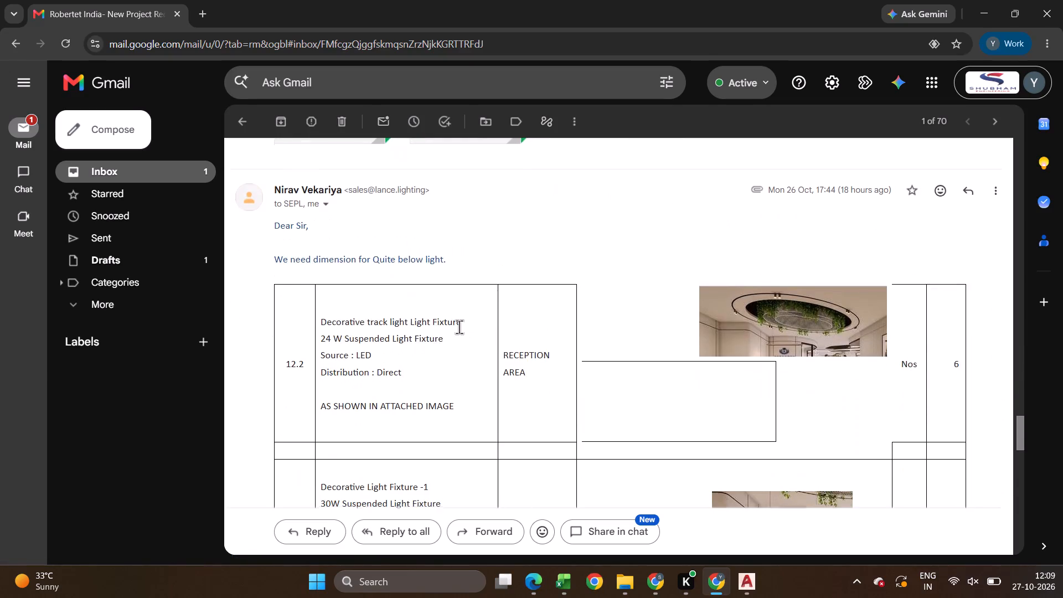
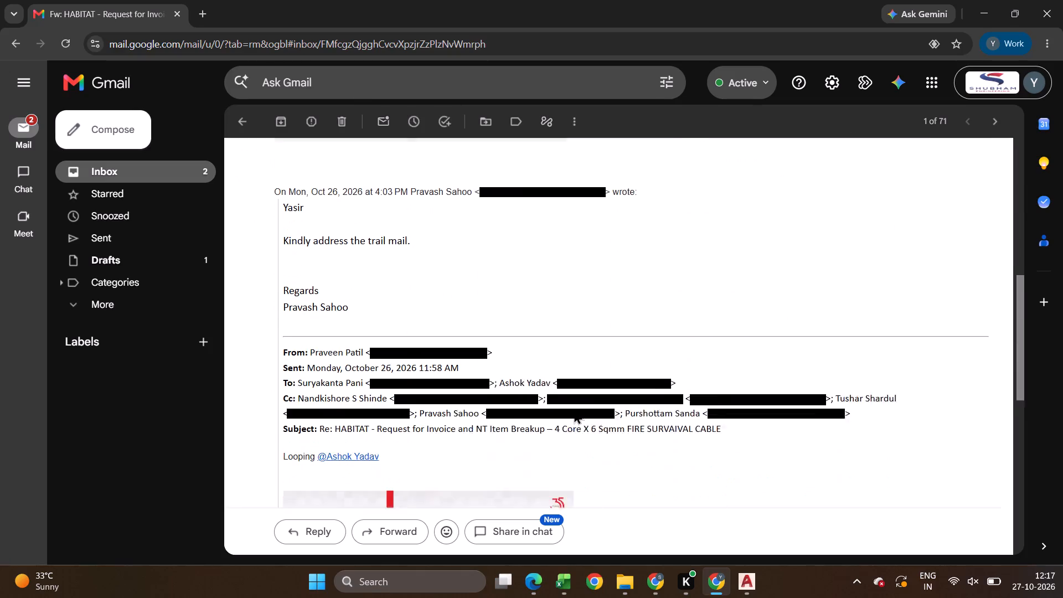
Read through the HABITAT email trail about the invoice and NT item breakup for the 4 Core X 6 Sqmm fire survival cable.
{"action": "scroll", "coordinate": [574, 409], "scroll_direction": "down", "scroll_amount": 2}
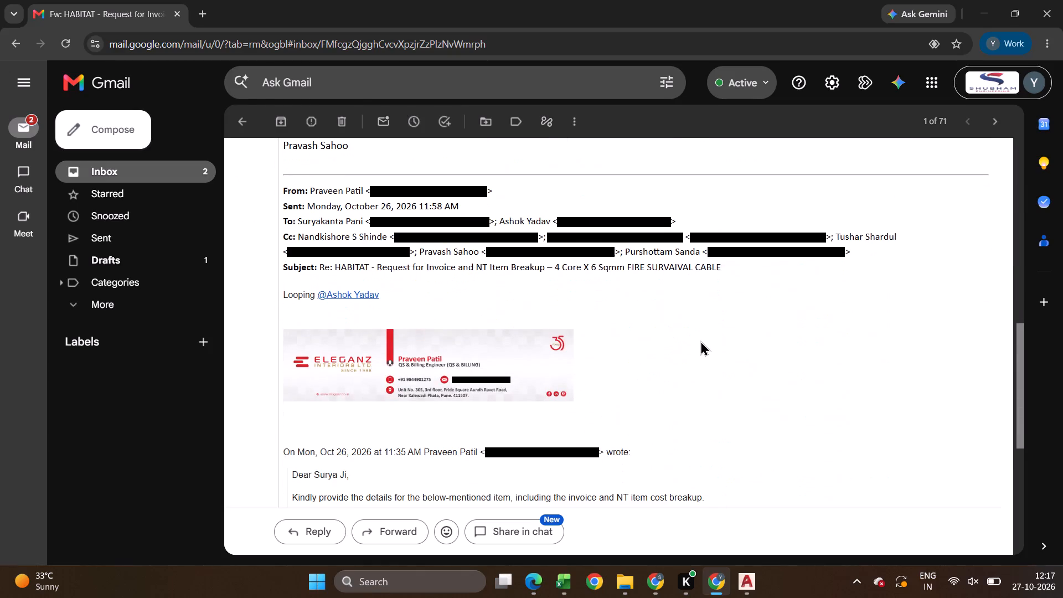
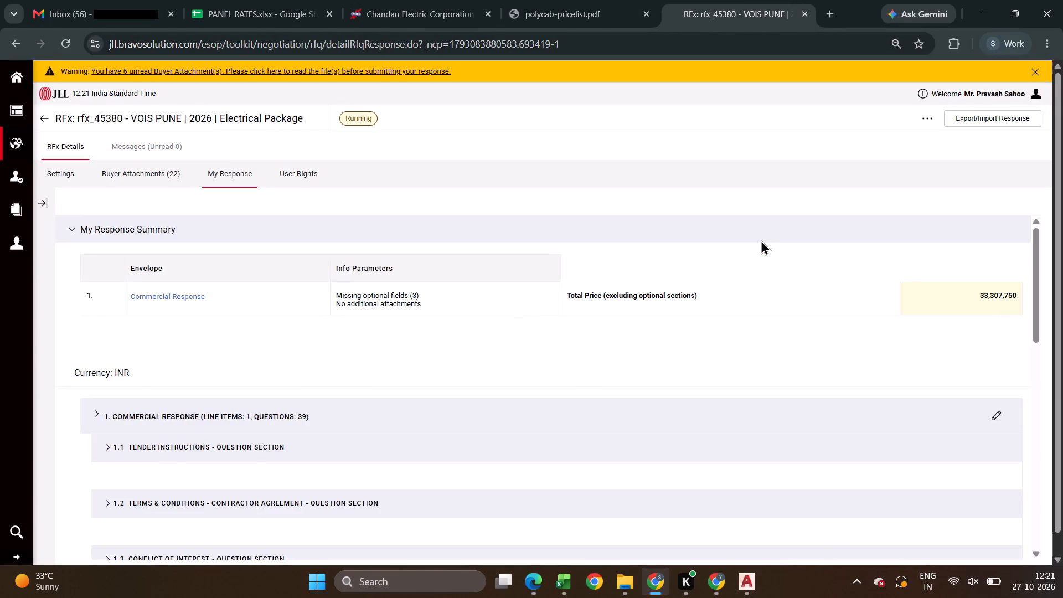
Open the Commercial Response of the VOIS PUNE Electrical Package RFx for editing and locate the Electrical Package unit price.
{"action": "left_click", "coordinate": [992, 413]}
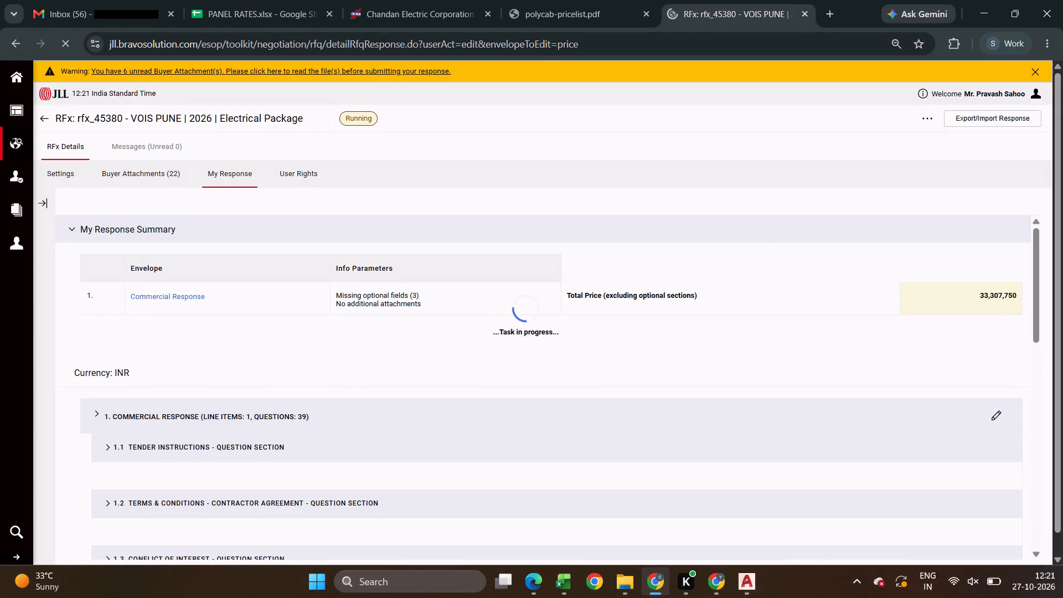
{"action": "scroll", "coordinate": [781, 414], "scroll_direction": "down", "scroll_amount": 20}
{"action": "scroll", "coordinate": [781, 414], "scroll_direction": "down", "scroll_amount": 7}
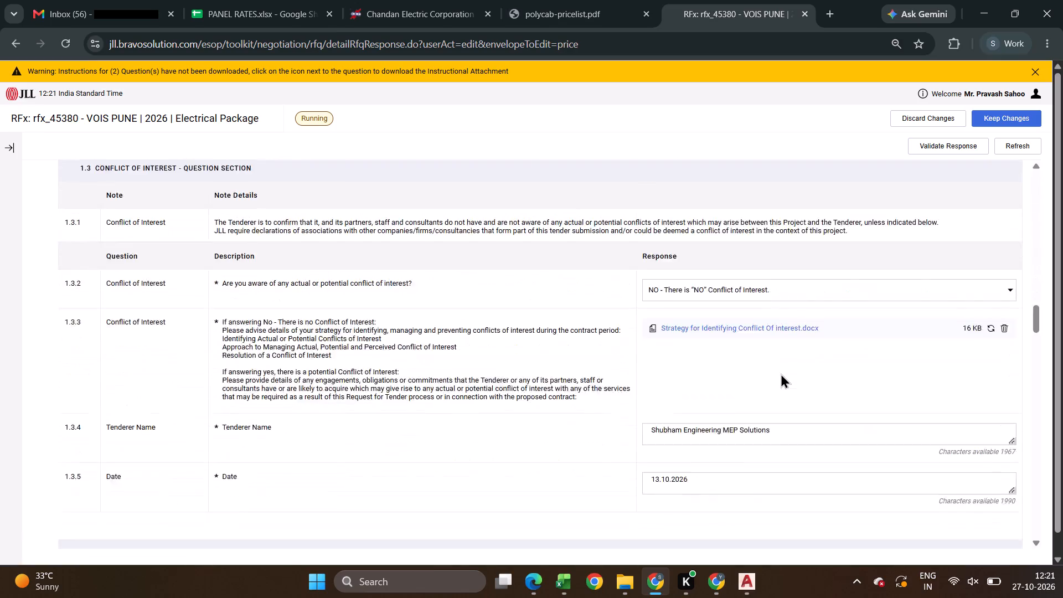
{"action": "scroll", "coordinate": [781, 373], "scroll_direction": "down", "scroll_amount": 20}
{"action": "scroll", "coordinate": [781, 373], "scroll_direction": "down", "scroll_amount": 20}
{"action": "scroll", "coordinate": [781, 373], "scroll_direction": "down", "scroll_amount": 6}
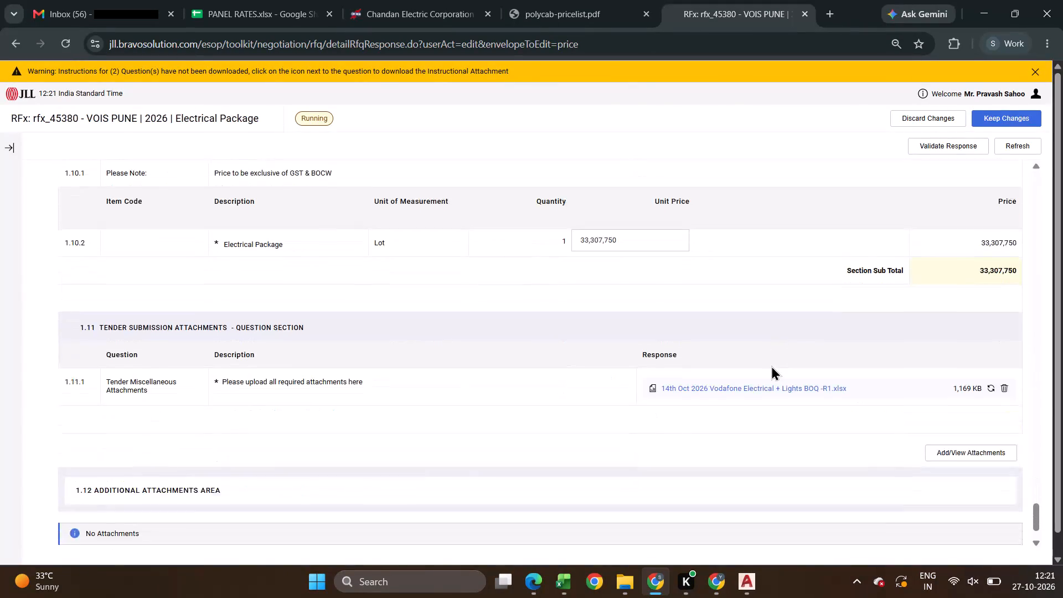
{"action": "scroll", "coordinate": [773, 361], "scroll_direction": "down", "scroll_amount": 3}
{"action": "scroll", "coordinate": [773, 361], "scroll_direction": "up", "scroll_amount": 2}
{"action": "left_click_drag", "start_coordinate": [642, 178], "coordinate": [411, 187]}
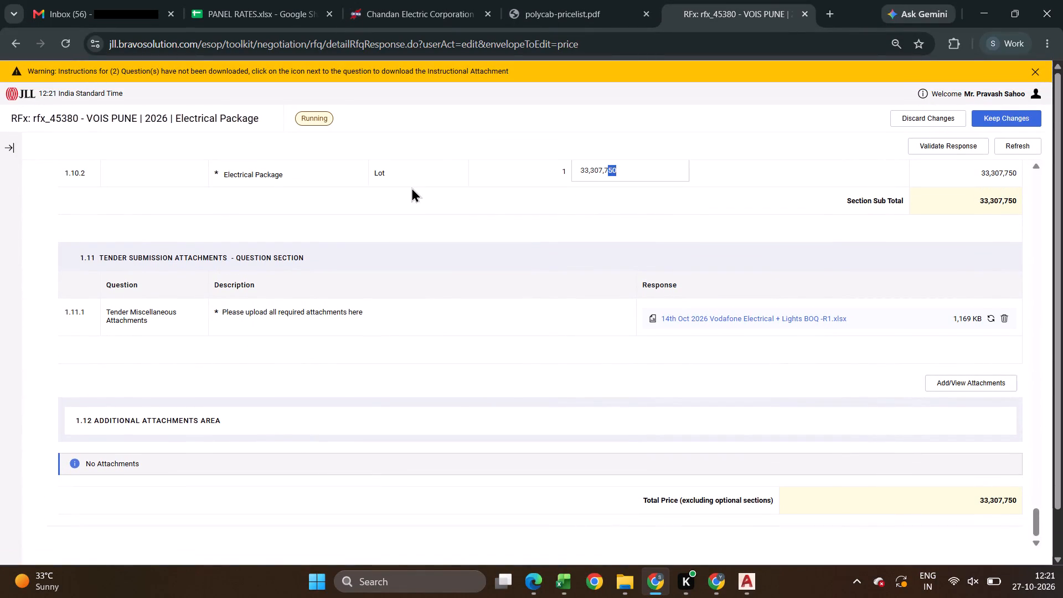
Open the 26th Oct 2026 Vodafone Electrical BOQ workbook in Excel and check the grand total on the SUMMARY sheet.
{"action": "key", "text": "alt+Tab"}
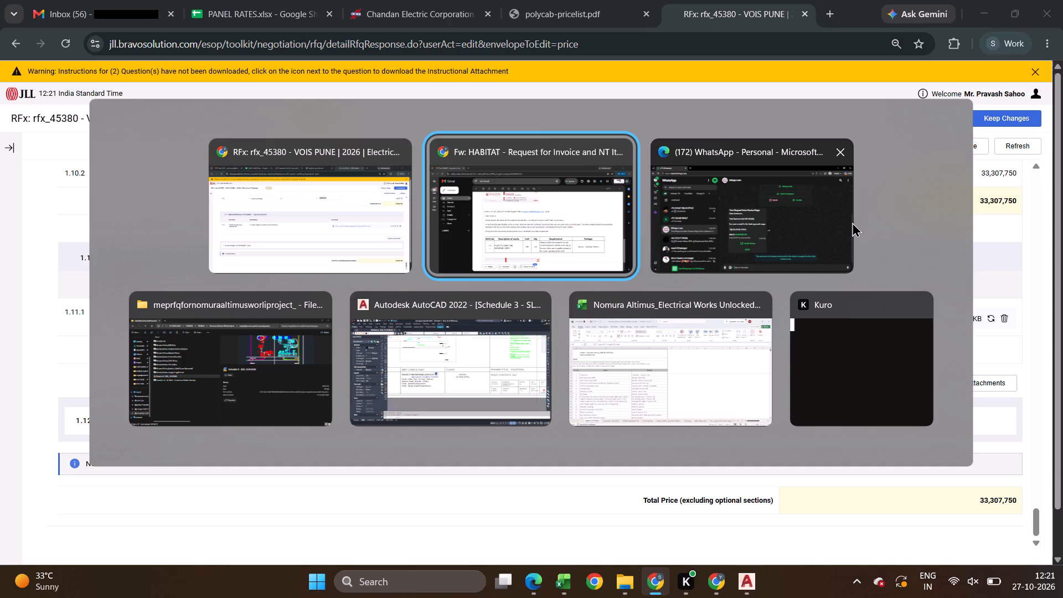
{"action": "key", "text": "alt+Tab"}
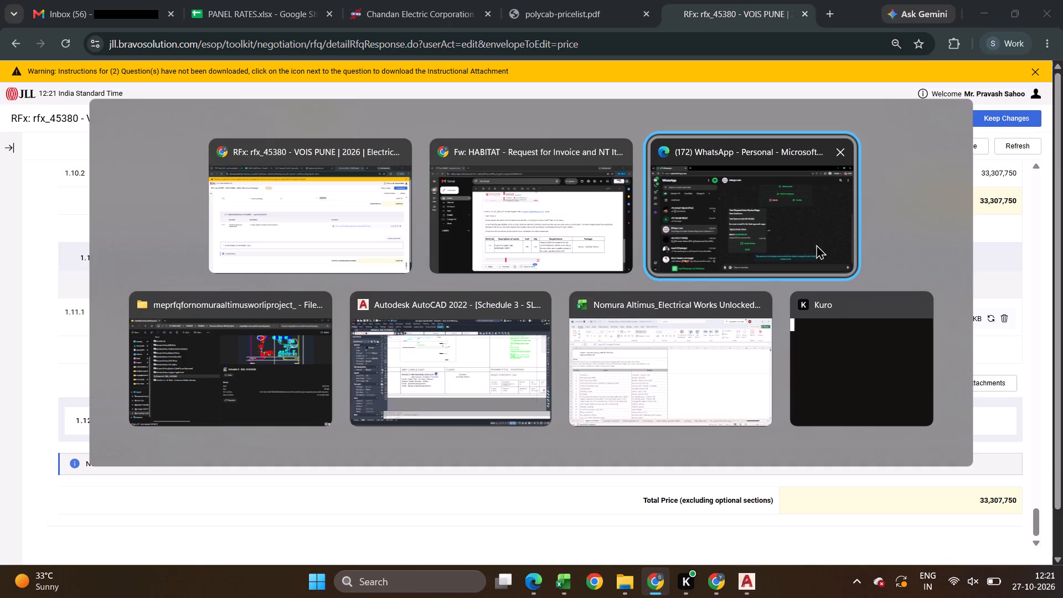
{"action": "key", "text": "alt+Tab"}
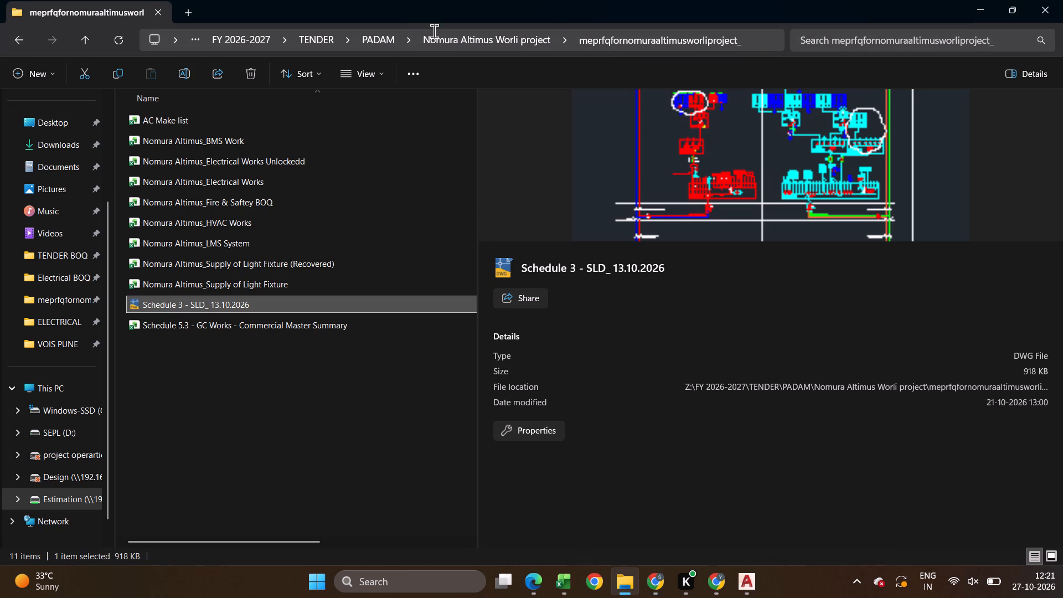
{"action": "key", "text": "alt+Tab"}
{"action": "key", "text": "alt+Escape"}
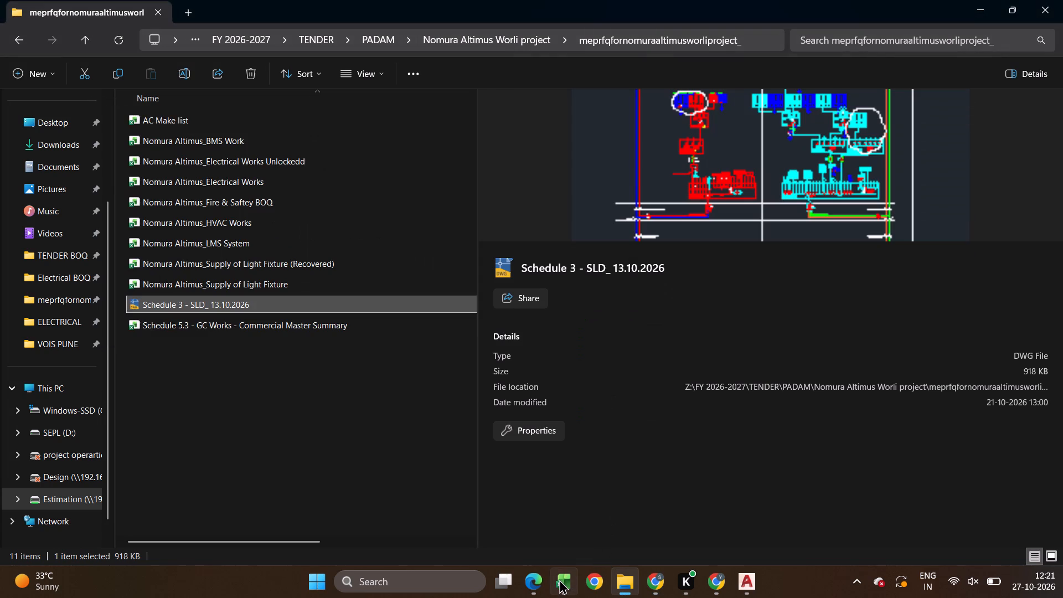
{"action": "right_click", "coordinate": [559, 579]}
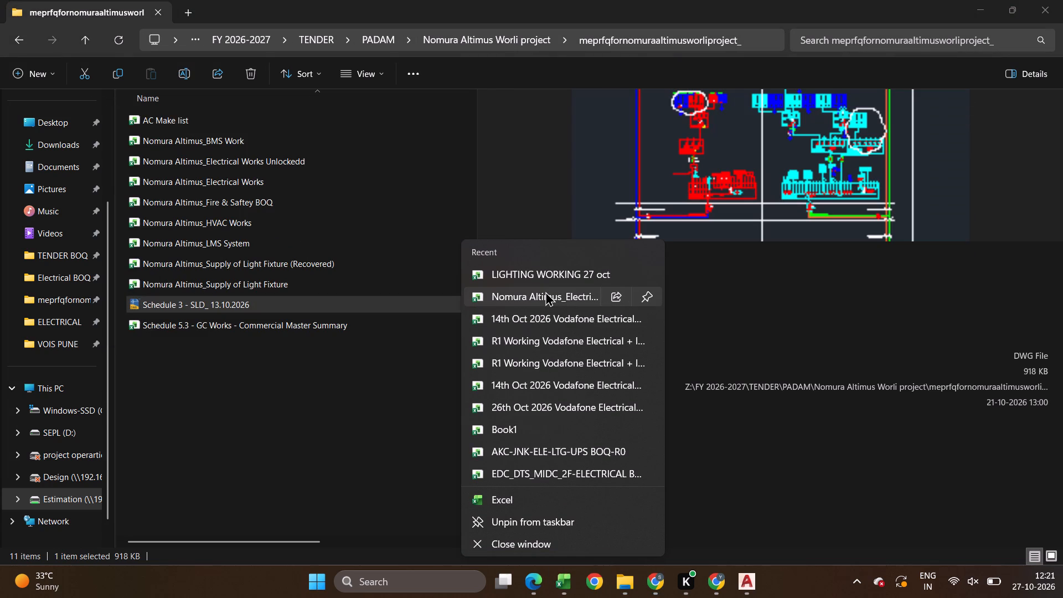
{"action": "left_click", "coordinate": [531, 415]}
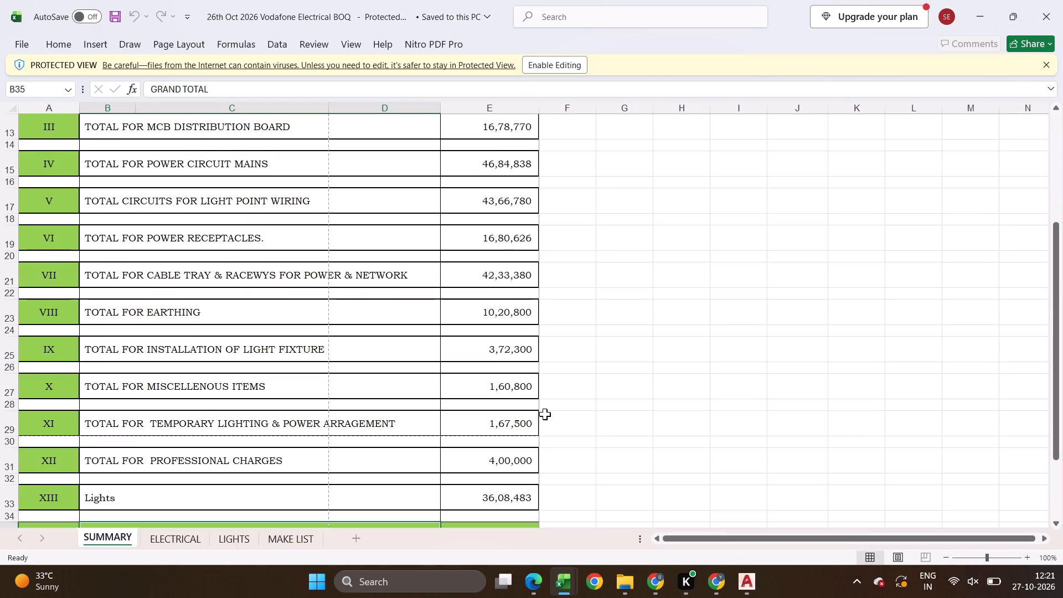
{"action": "scroll", "coordinate": [560, 413], "scroll_direction": "down", "scroll_amount": 3}
{"action": "left_click", "coordinate": [512, 424]}
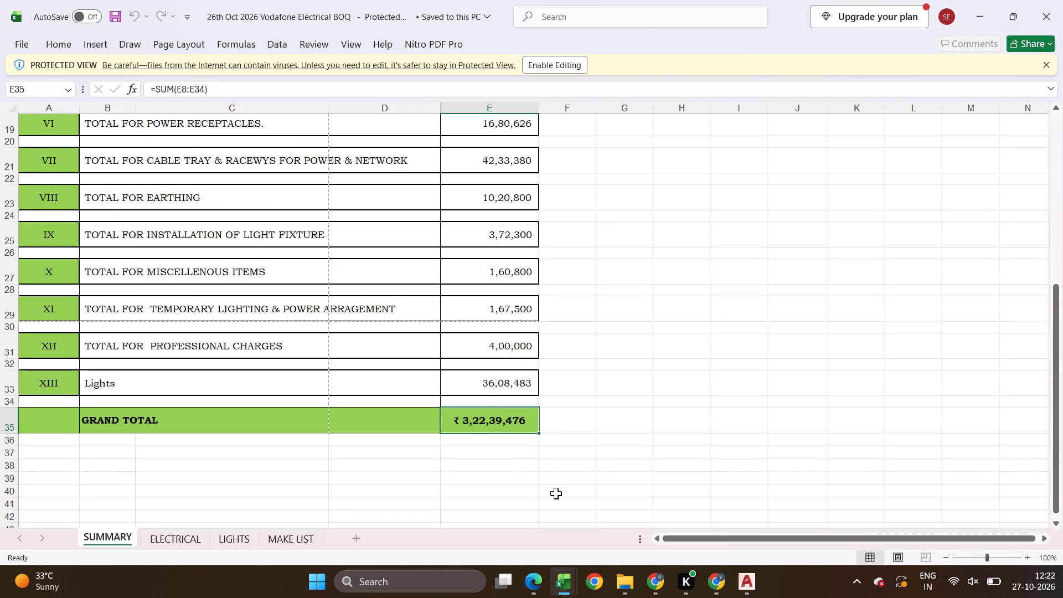
Back in the JLL RFx response in Chrome, set the Electrical Package unit price to 32239476.
{"action": "key", "text": "alt+Tab"}
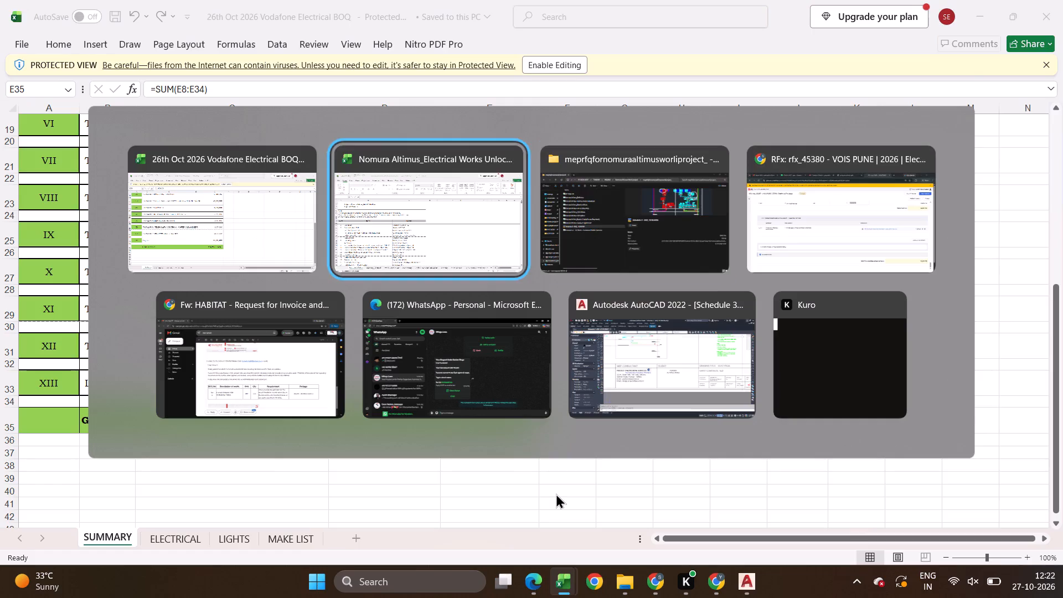
{"action": "key", "text": "alt+Tab"}
{"action": "key", "text": "alt+Tab"}
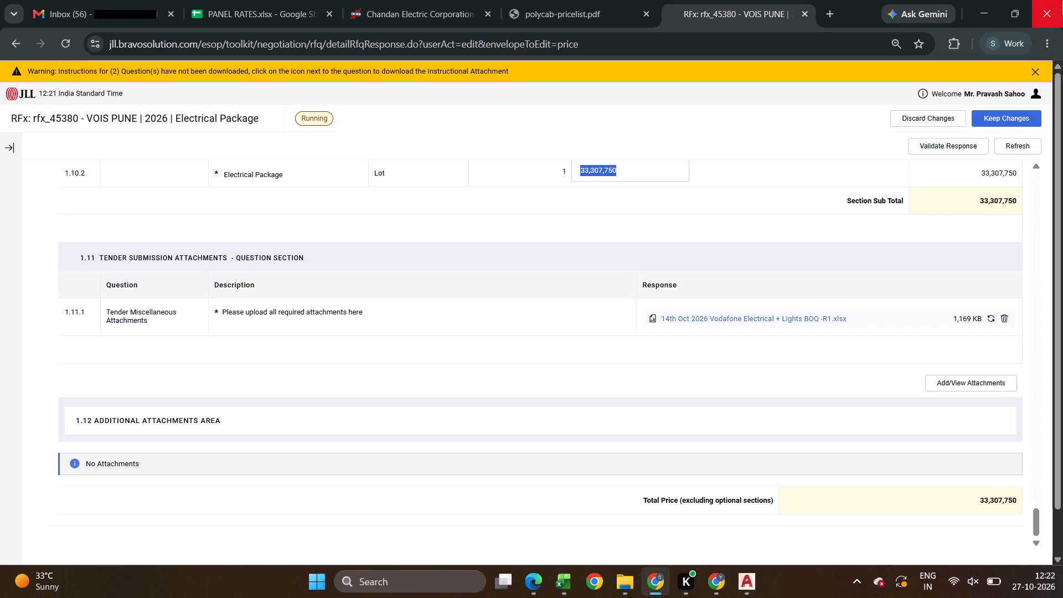
{"action": "type", "text": "322"}
{"action": "key", "text": "alt+Tab"}
{"action": "key", "text": "alt+Tab"}
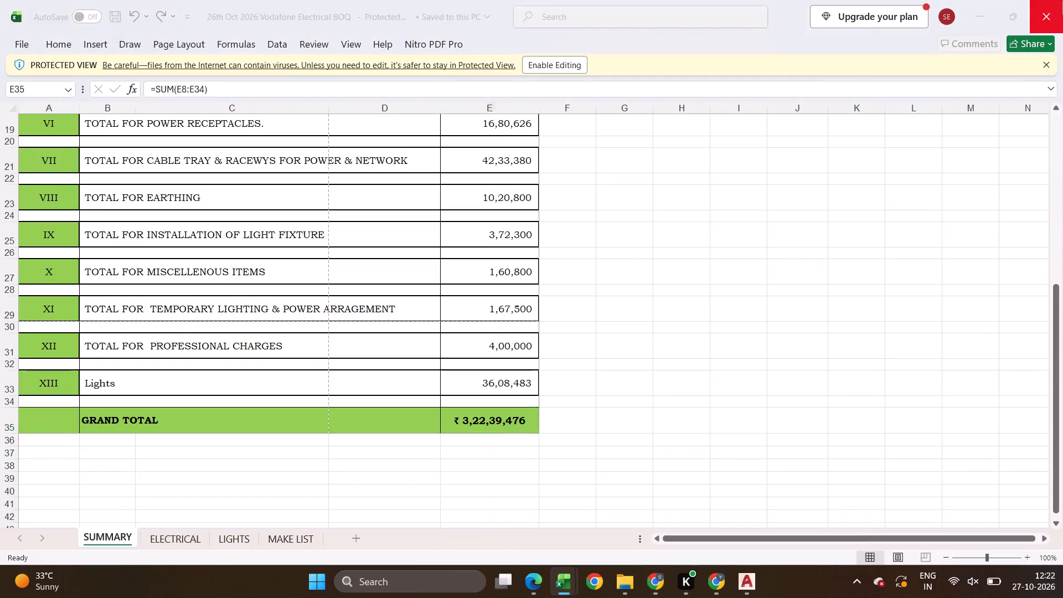
{"action": "type", "text": "39476"}
Delete the 14th Oct 2026 Vodafone Electrical + Lights BOQ -R1 file from Tender Miscellaneous Attachments, item 1.11.1.
{"action": "scroll", "coordinate": [1062, 0], "scroll_direction": "down", "scroll_amount": 1}
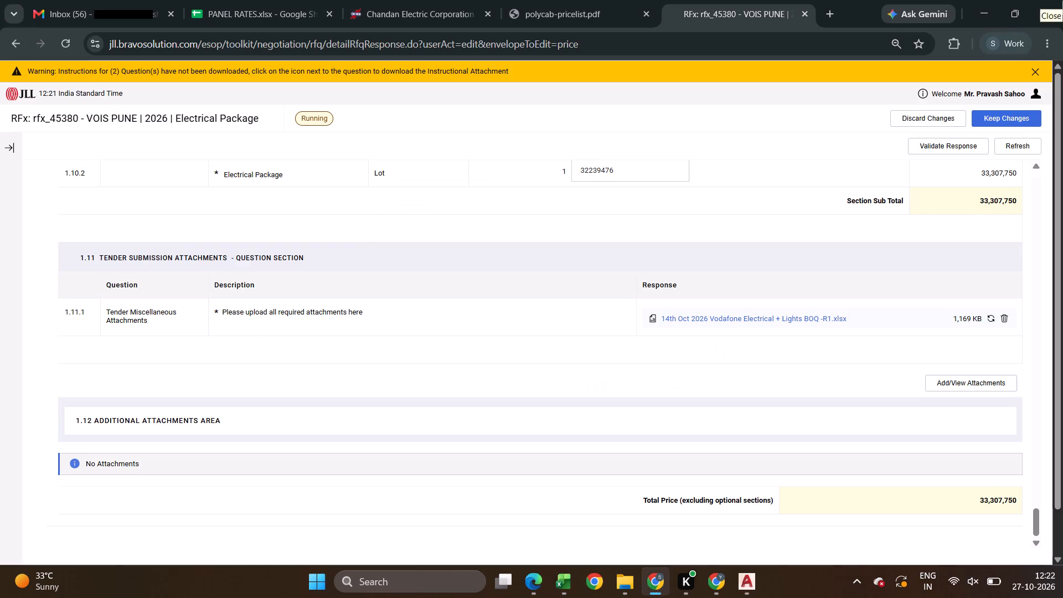
{"action": "left_click", "coordinate": [1005, 312]}
{"action": "left_click", "coordinate": [1005, 316]}
In File Explorer, go to the VOIS PUNE folder inside the JLL folder under TENDER.
{"action": "key", "text": "alt+Tab"}
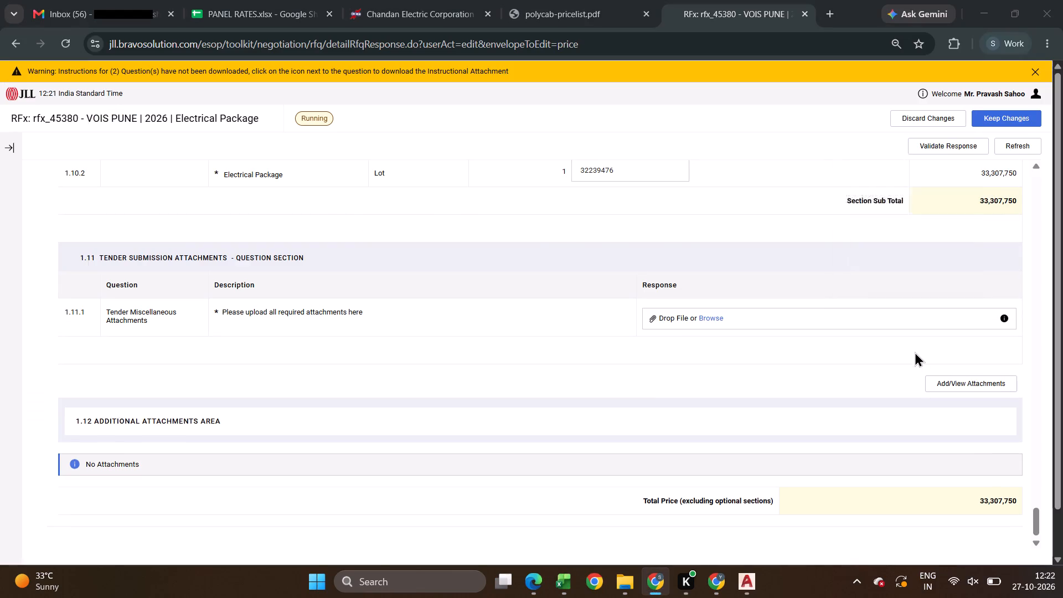
{"action": "key", "text": "alt+Tab"}
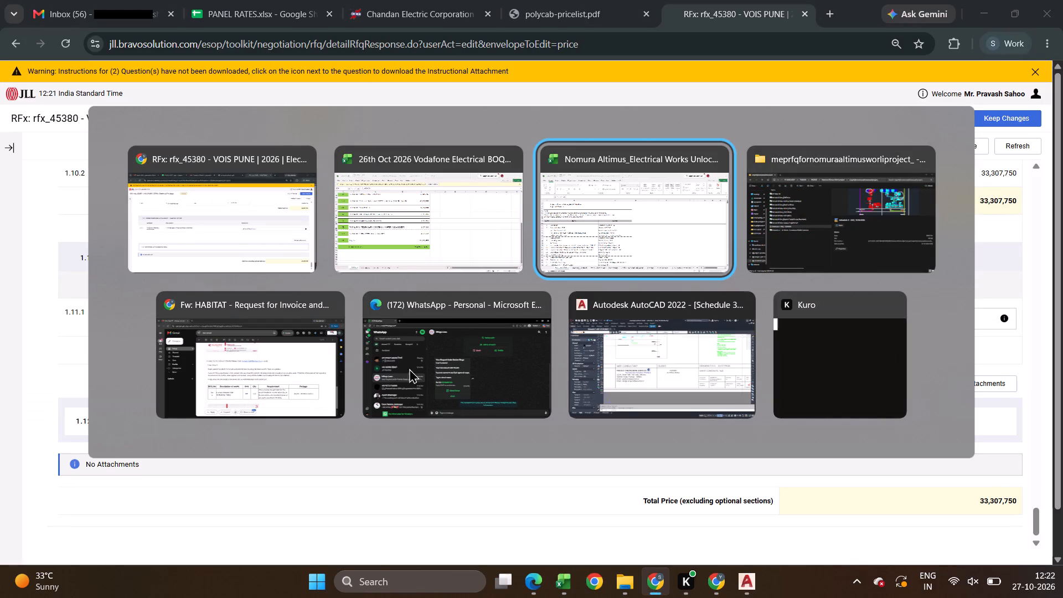
{"action": "left_click", "coordinate": [830, 189], "text": "alt"}
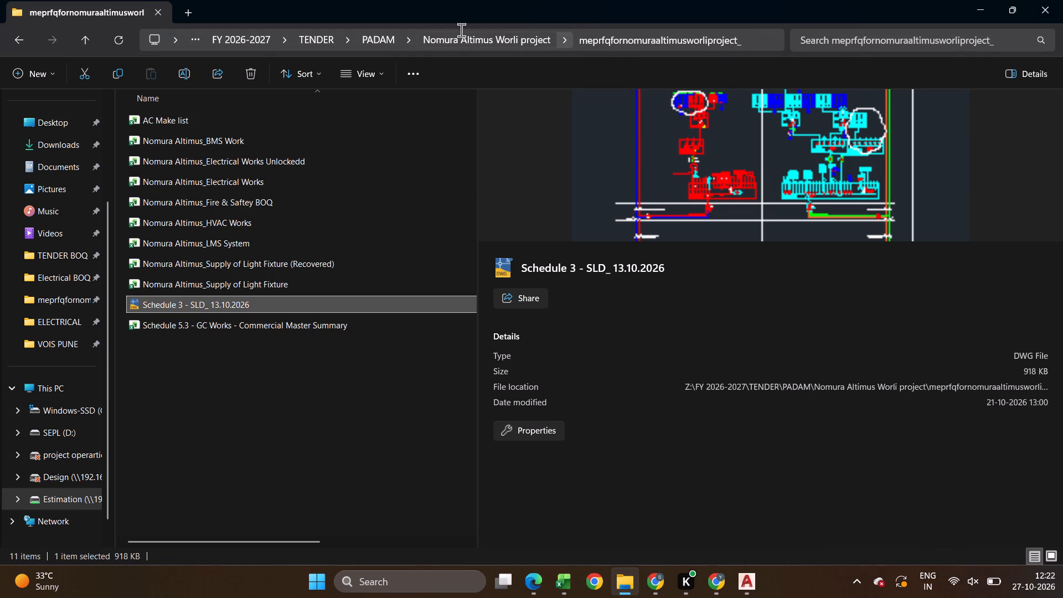
{"action": "left_click", "coordinate": [387, 46]}
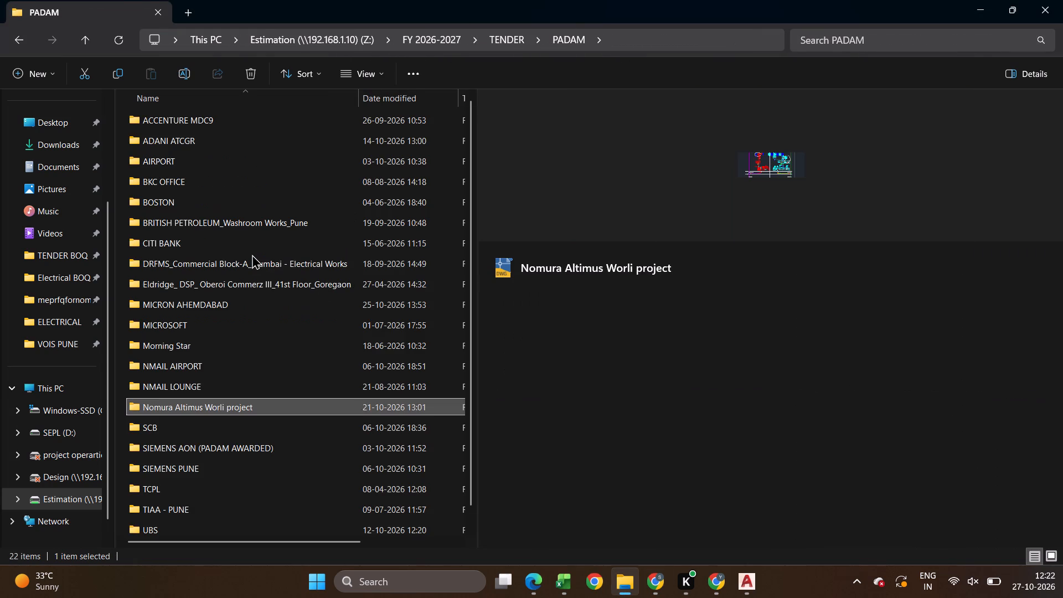
{"action": "key", "text": "j"}
{"action": "key", "text": "Return"}
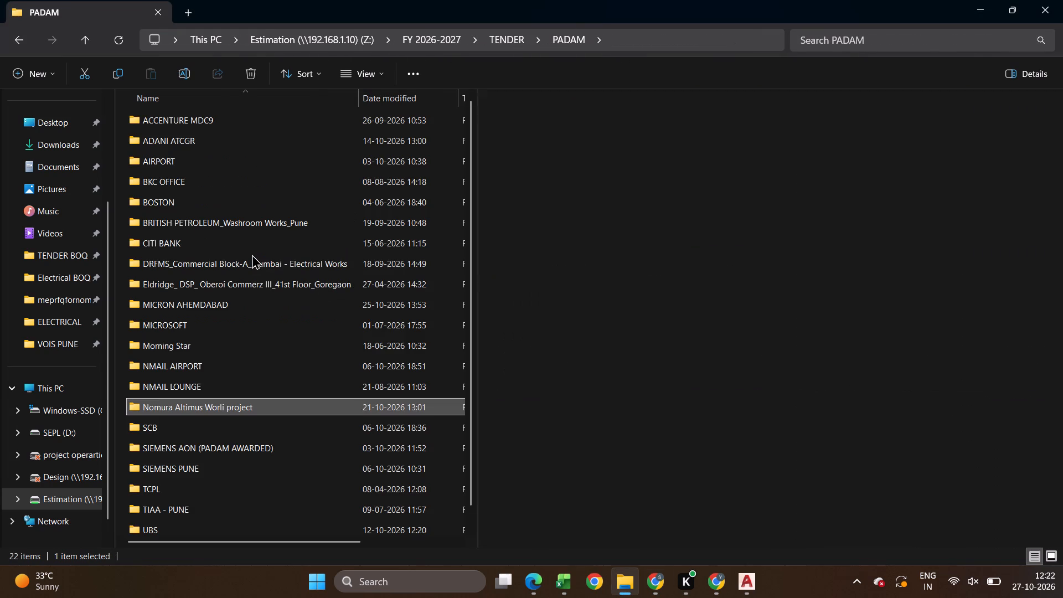
{"action": "left_click", "coordinate": [517, 46]}
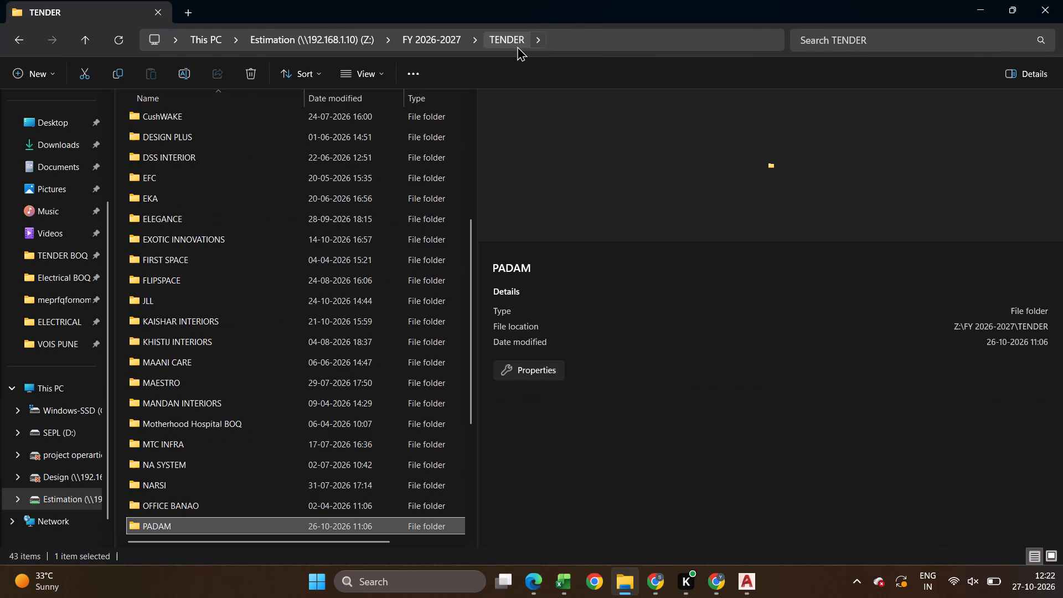
{"action": "key", "text": "j"}
{"action": "key", "text": "Return"}
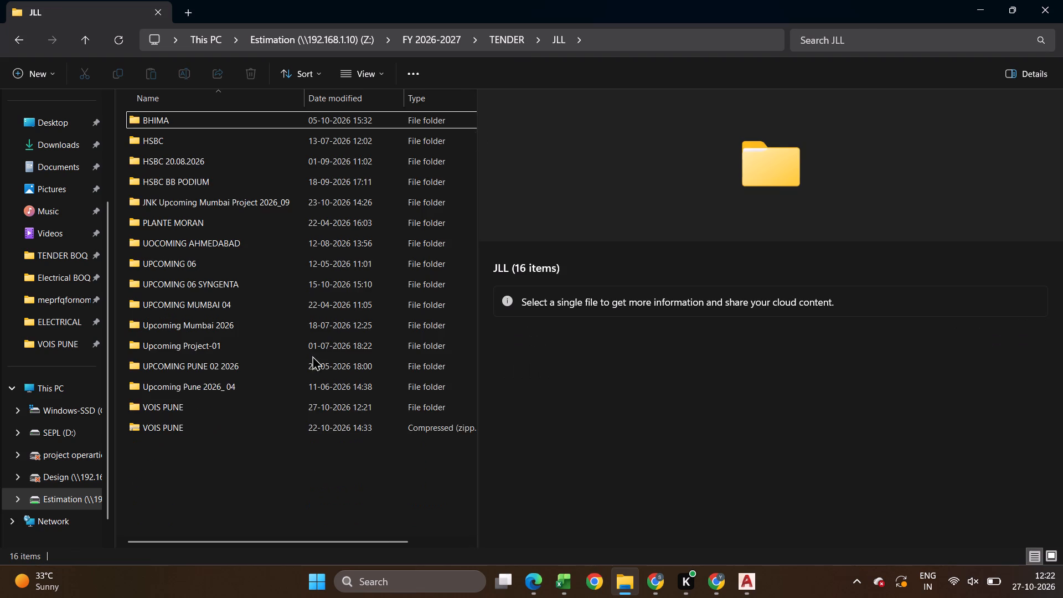
{"action": "double_click", "coordinate": [249, 411]}
{"action": "left_click", "coordinate": [221, 322]}
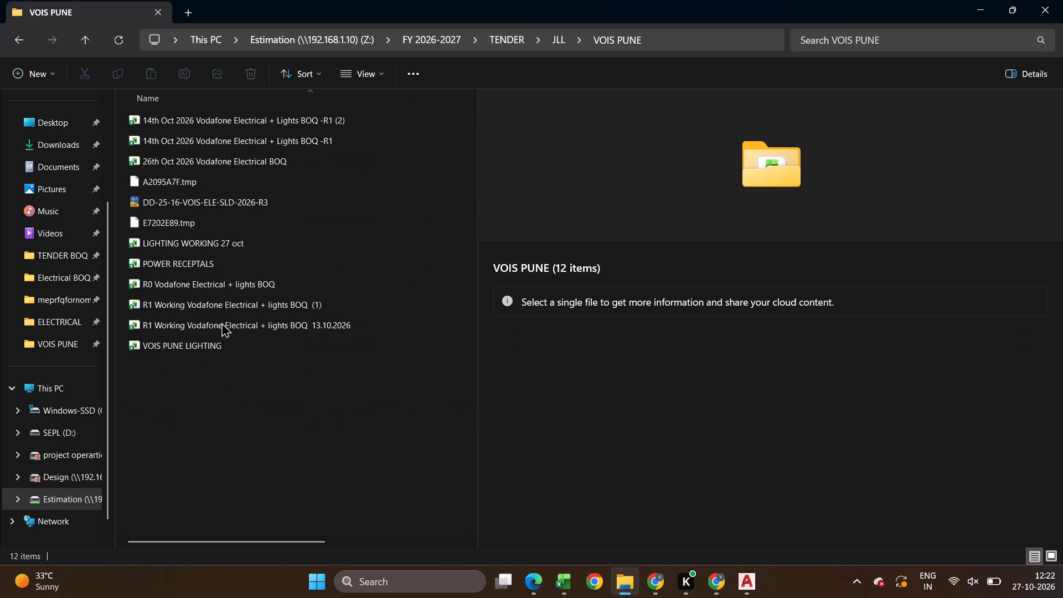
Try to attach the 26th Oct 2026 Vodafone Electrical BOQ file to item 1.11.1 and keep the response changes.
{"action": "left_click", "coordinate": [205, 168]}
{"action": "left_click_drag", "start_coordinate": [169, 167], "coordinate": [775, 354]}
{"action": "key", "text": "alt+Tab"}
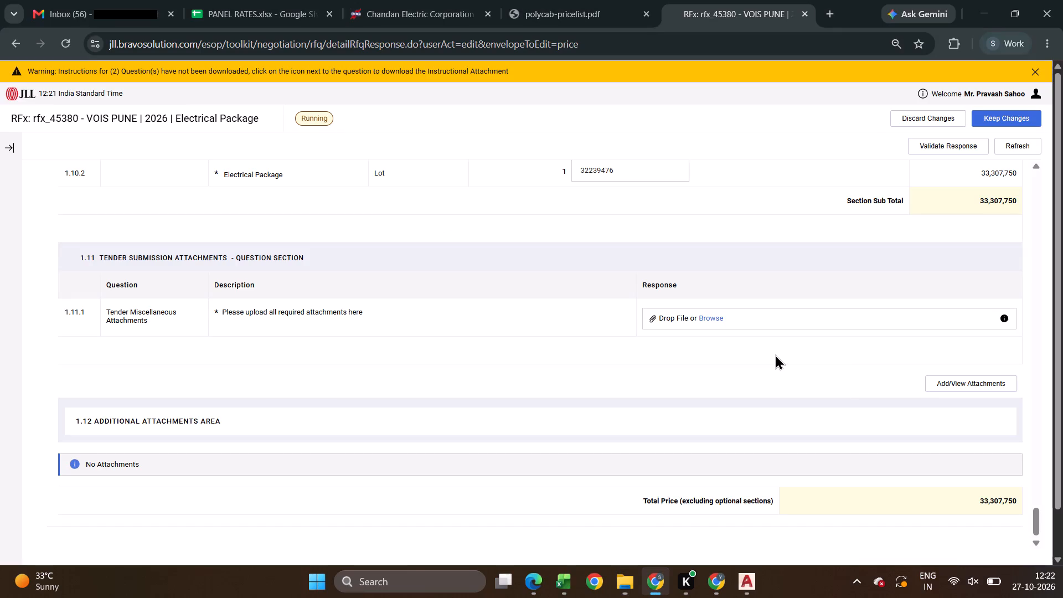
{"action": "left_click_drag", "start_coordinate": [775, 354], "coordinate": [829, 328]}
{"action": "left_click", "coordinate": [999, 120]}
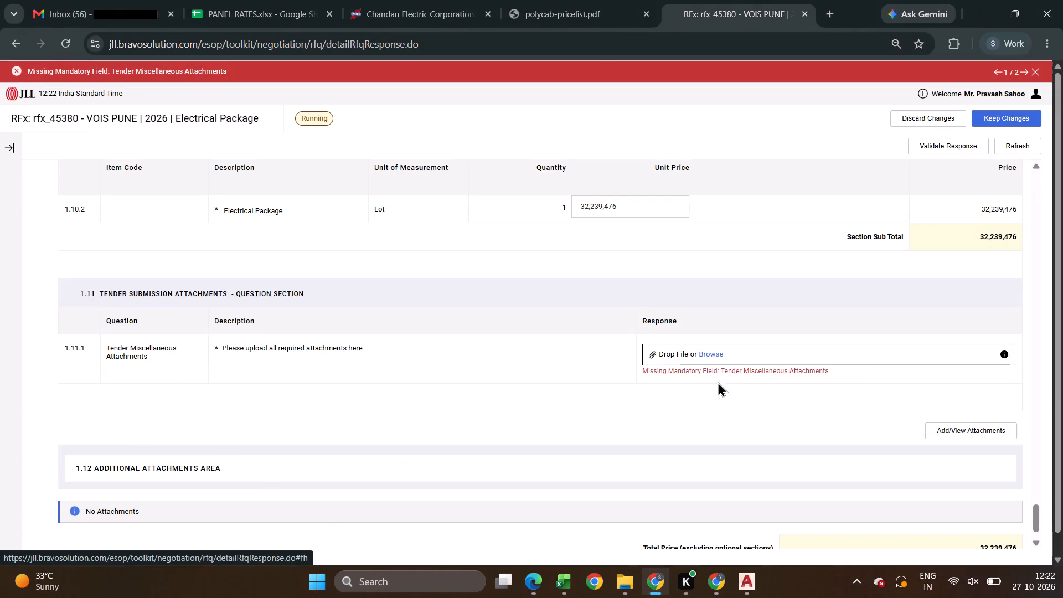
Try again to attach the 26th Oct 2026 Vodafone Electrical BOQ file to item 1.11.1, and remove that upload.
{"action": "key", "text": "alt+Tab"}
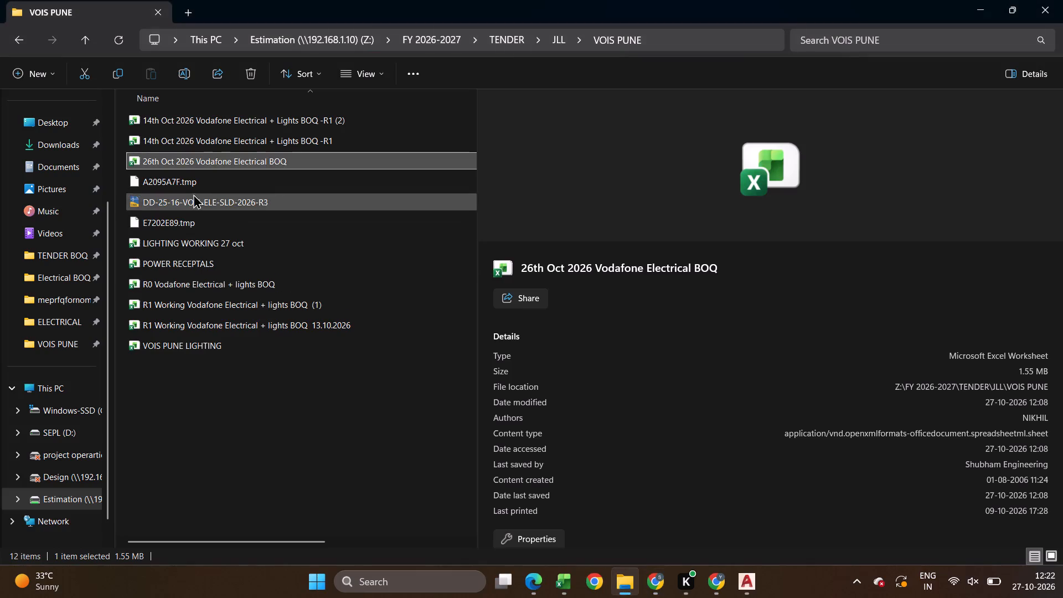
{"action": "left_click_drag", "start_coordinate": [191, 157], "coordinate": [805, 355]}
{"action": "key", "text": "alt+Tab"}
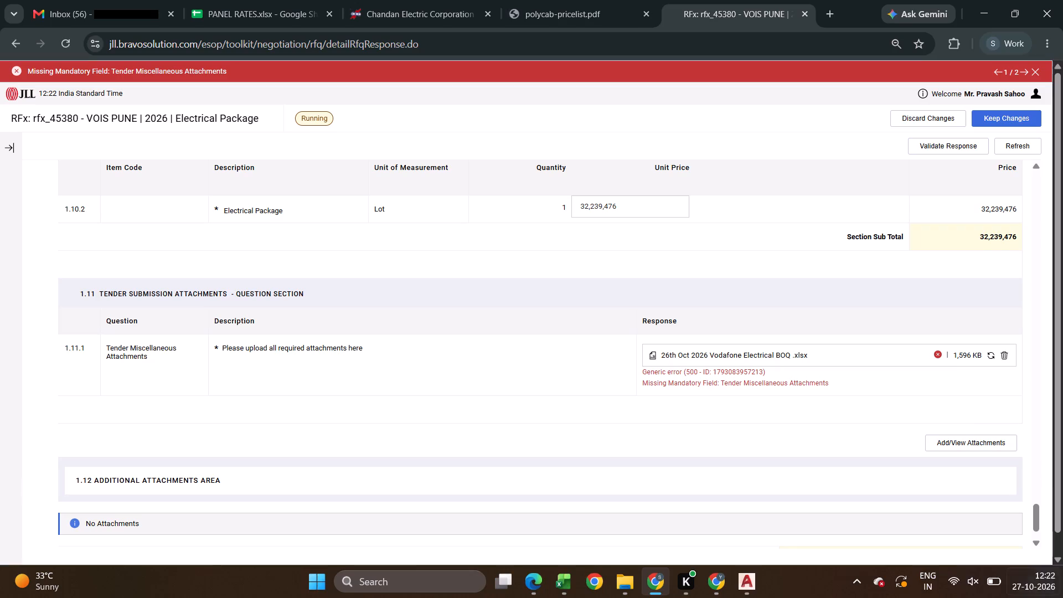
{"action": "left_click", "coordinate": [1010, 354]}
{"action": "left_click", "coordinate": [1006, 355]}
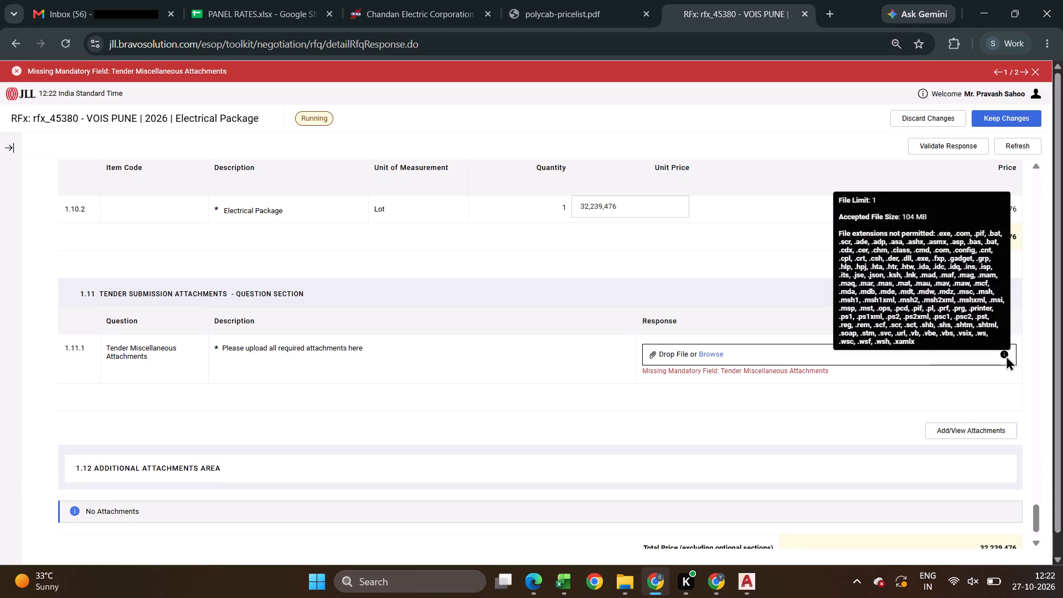
Attach the 26th Oct 2026 Vodafone Electrical BOQ file to Tender Miscellaneous Attachments, item 1.11.1, and keep the response changes.
{"action": "left_click", "coordinate": [731, 414]}
{"action": "key", "text": "alt+Tab"}
{"action": "left_click_drag", "start_coordinate": [154, 157], "coordinate": [746, 357]}
{"action": "key", "text": "alt+Tab"}
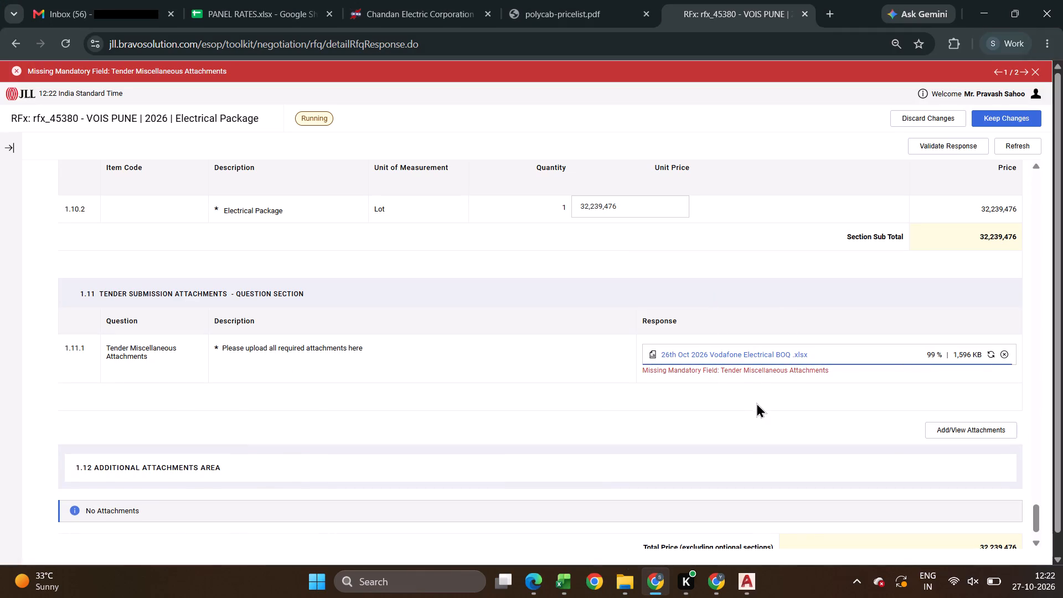
{"action": "left_click", "coordinate": [998, 120]}
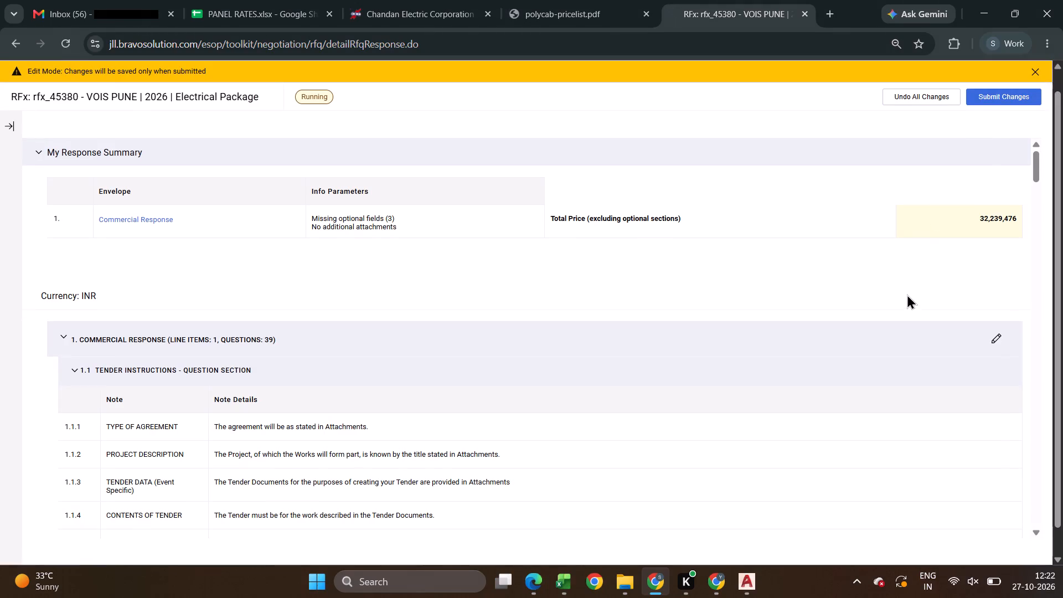